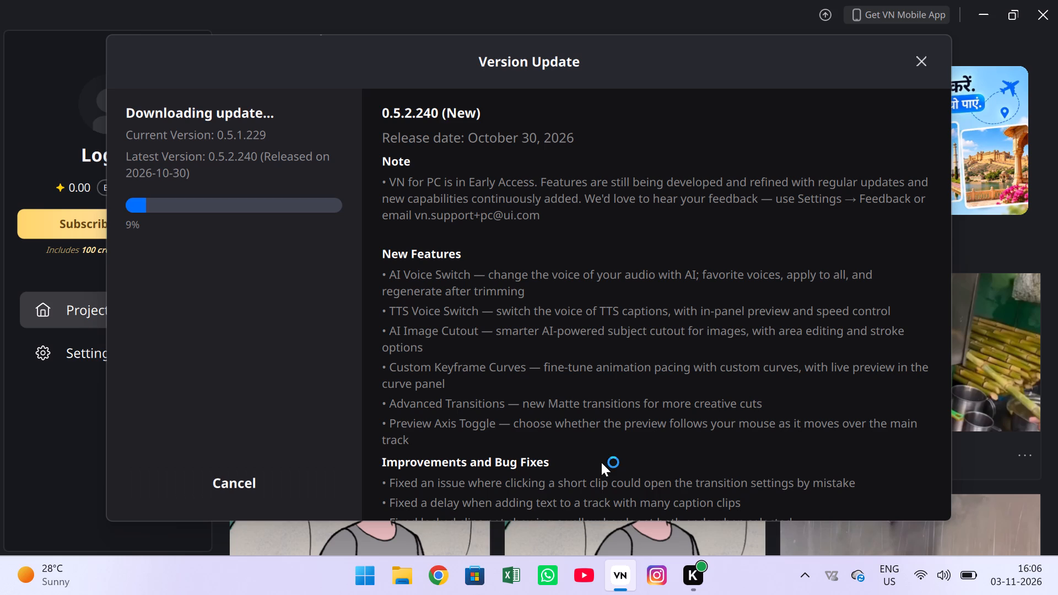
# Review the release notes for version 0.5.2.240 and the earlier releases while the update downloads.
pyautogui.scroll(-10, 542, 369)
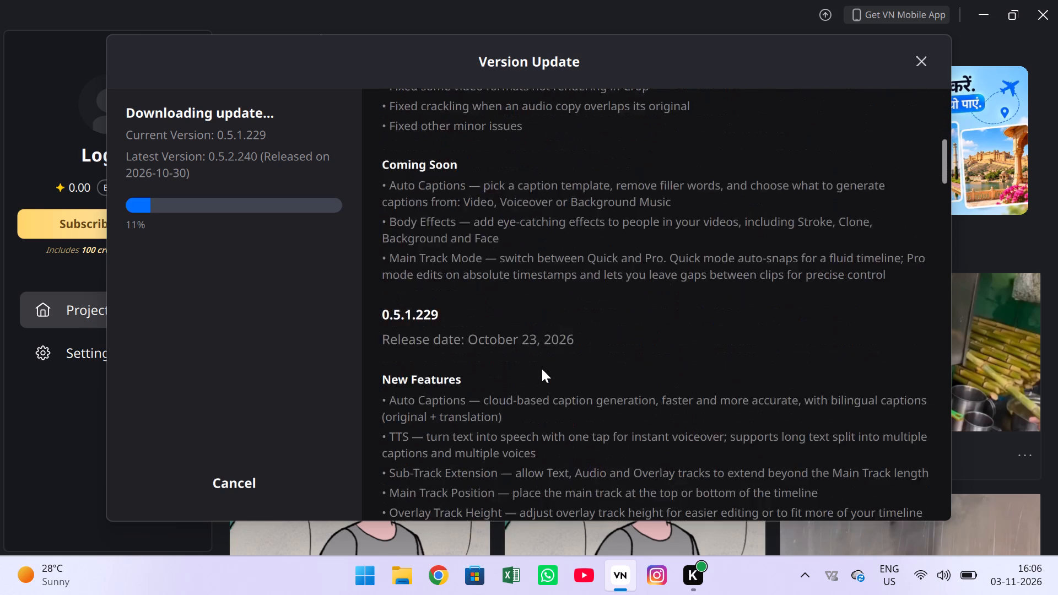
pyautogui.scroll(-15, 542, 369)
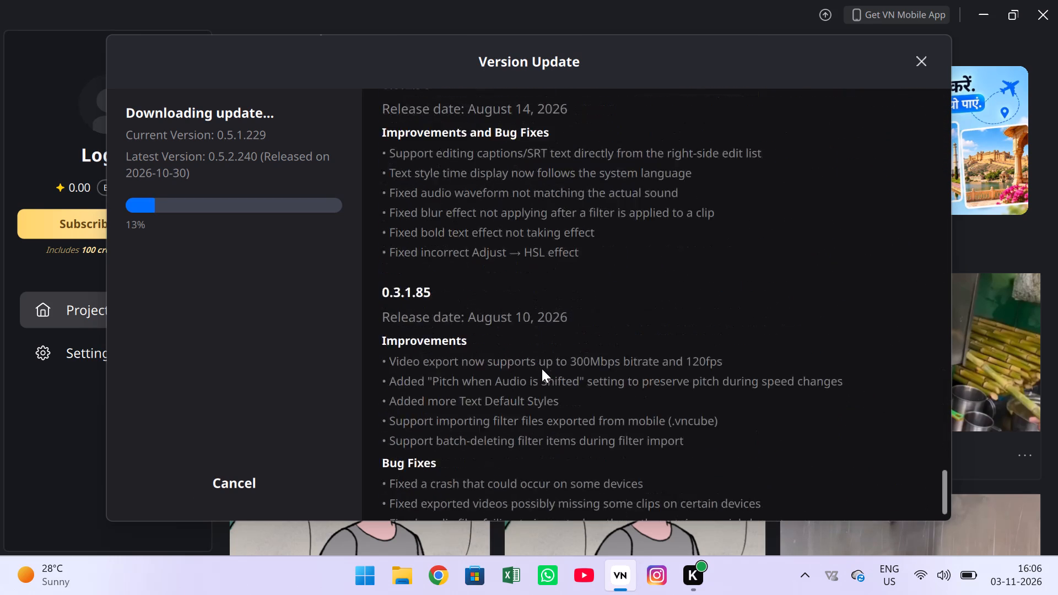
pyautogui.scroll(-7, 542, 369)
pyautogui.scroll(17, 542, 369)
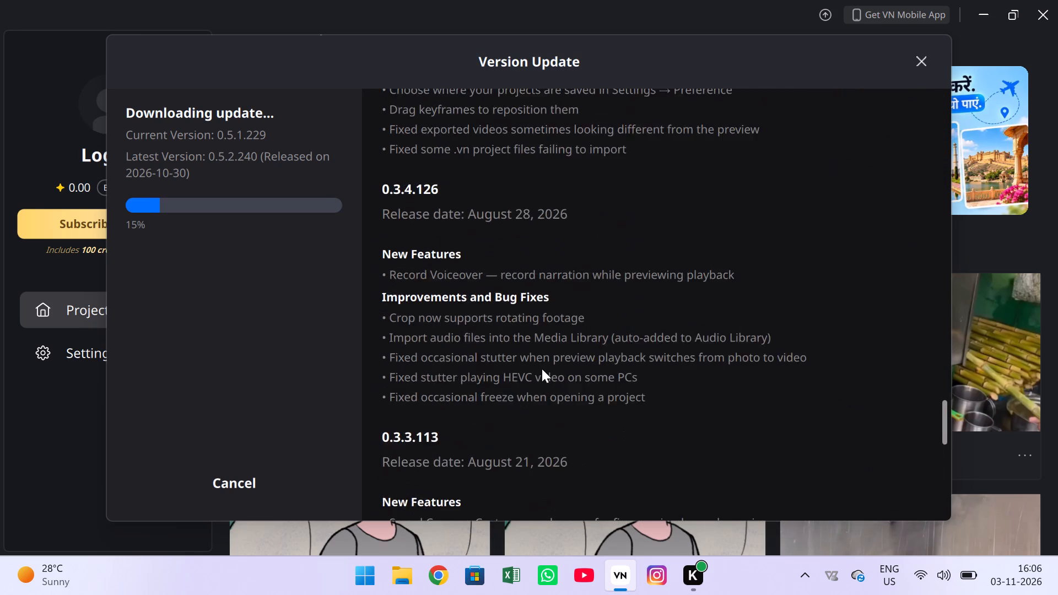
pyautogui.scroll(11, 542, 369)
pyautogui.scroll(12, 542, 369)
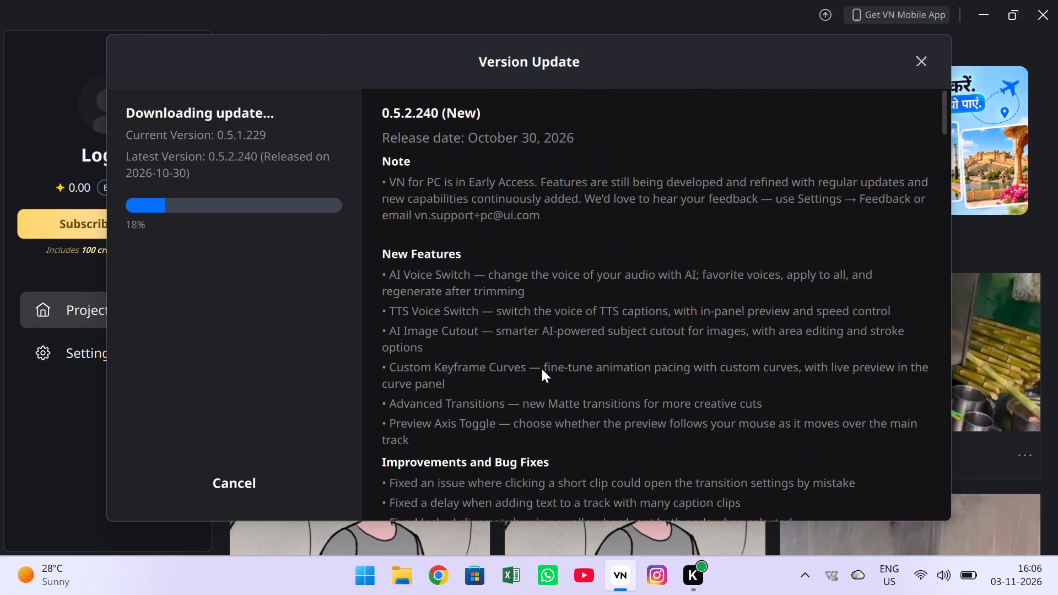
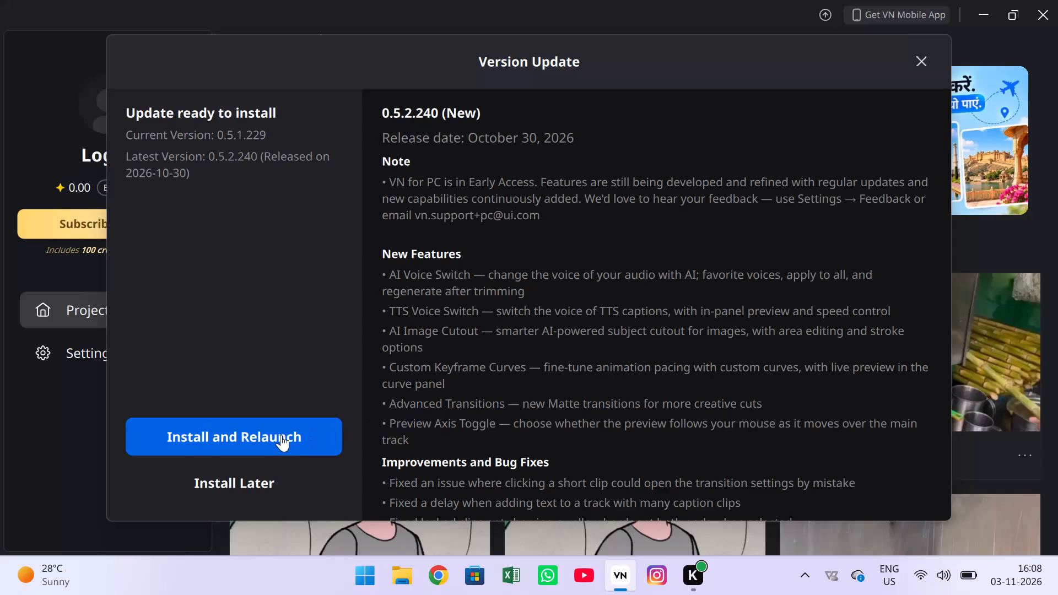
# Install the downloaded 0.5.2.240 update immediately and have the editor relaunch.
pyautogui.click(281, 435)
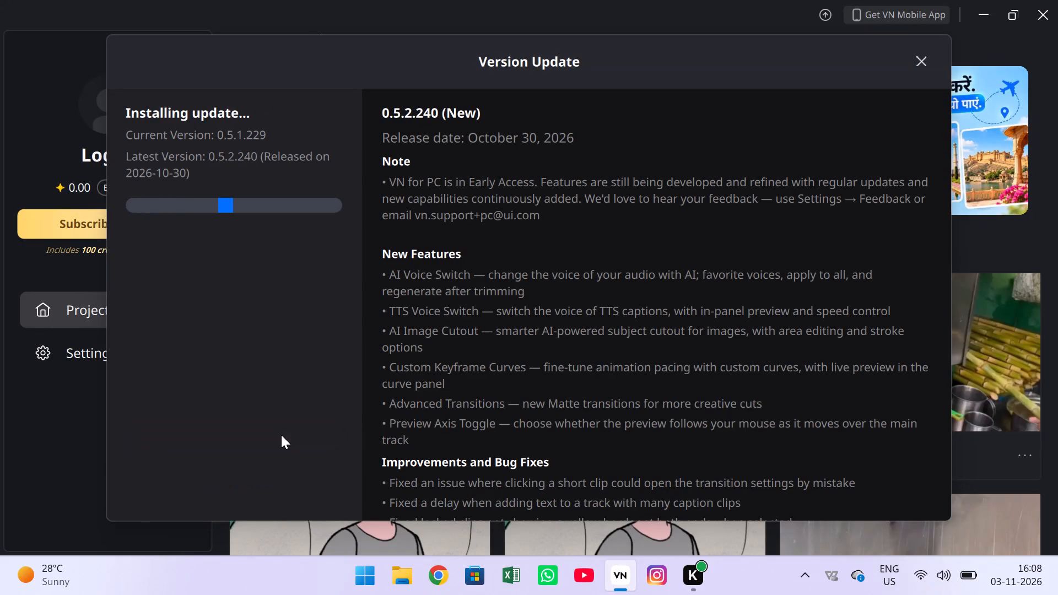
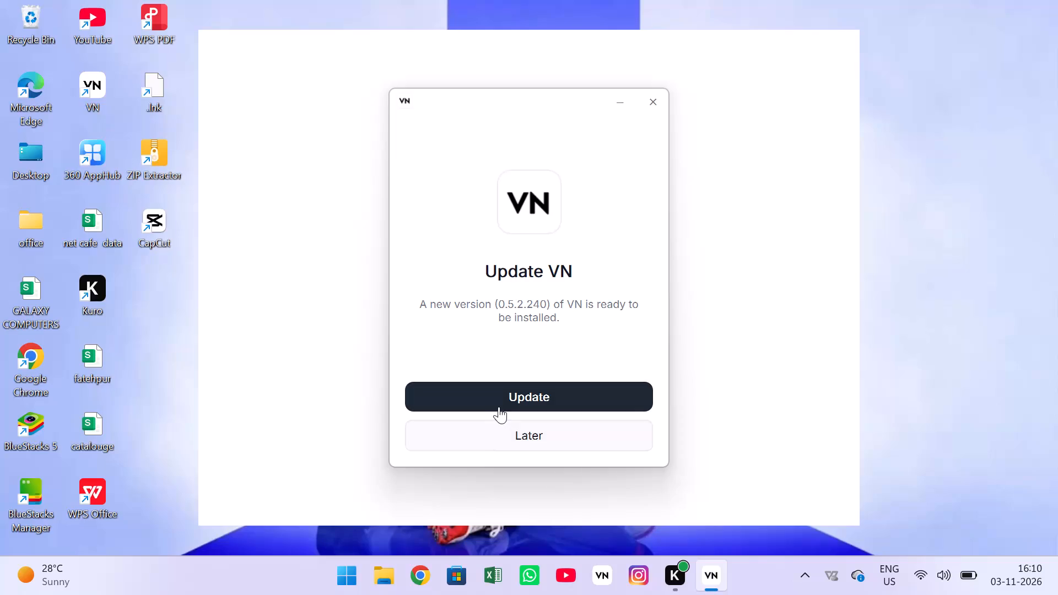
# Start installing the VN 0.5.2.240 update from the setup window.
pyautogui.click(502, 401)
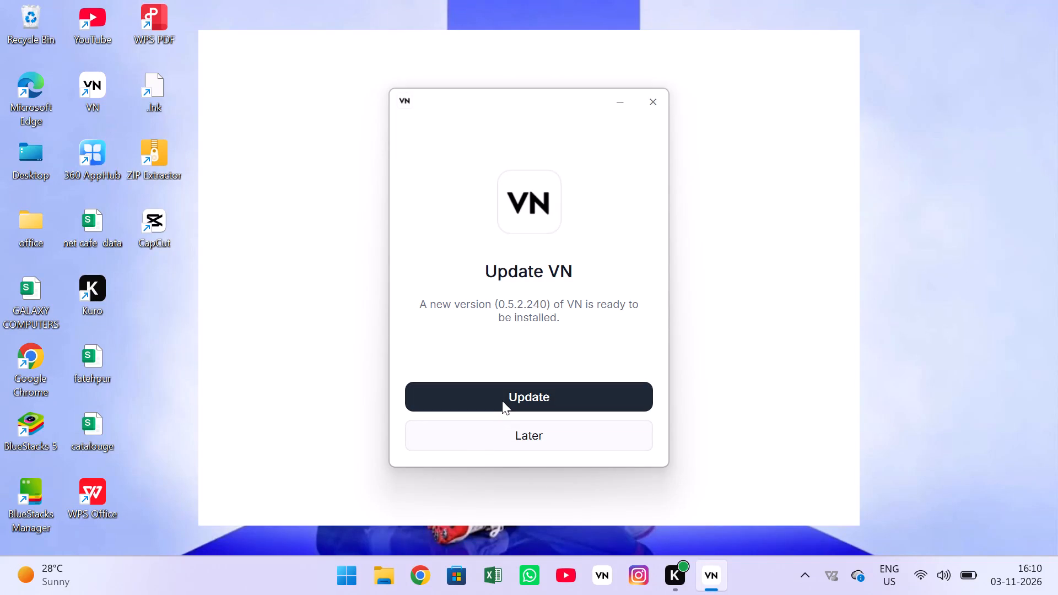
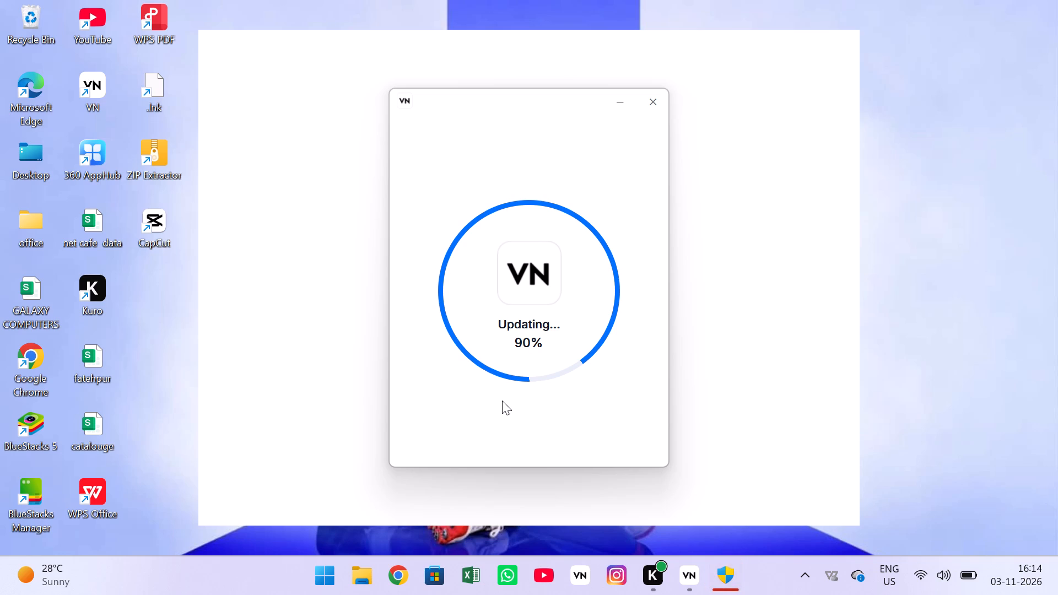
# Close the pending permission request for the Microsoft Visual C++ 2015-2022 Redistributable (x64).
pyautogui.click(727, 580)
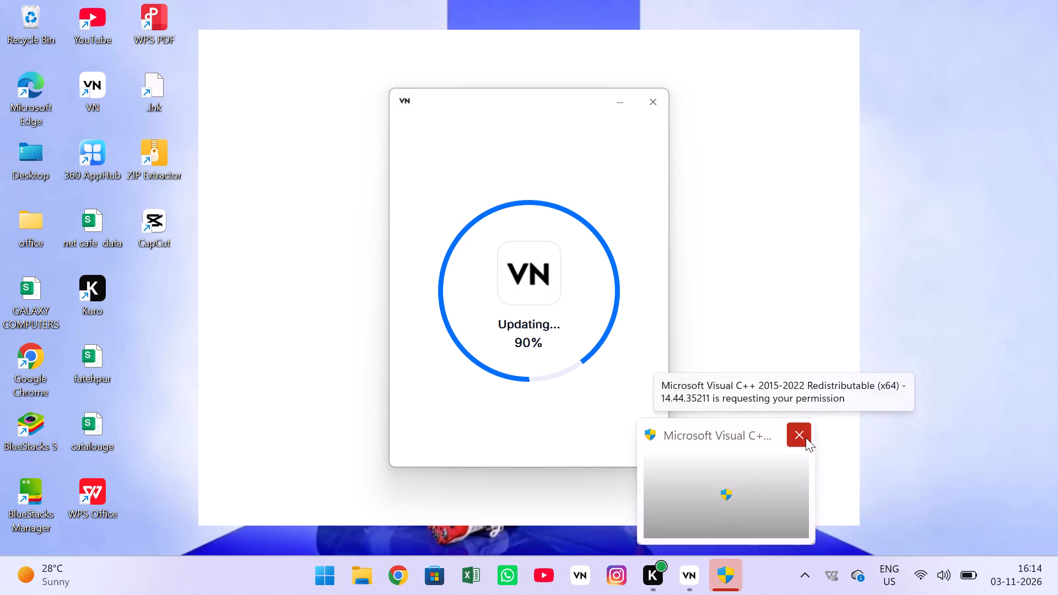
pyautogui.click(806, 439)
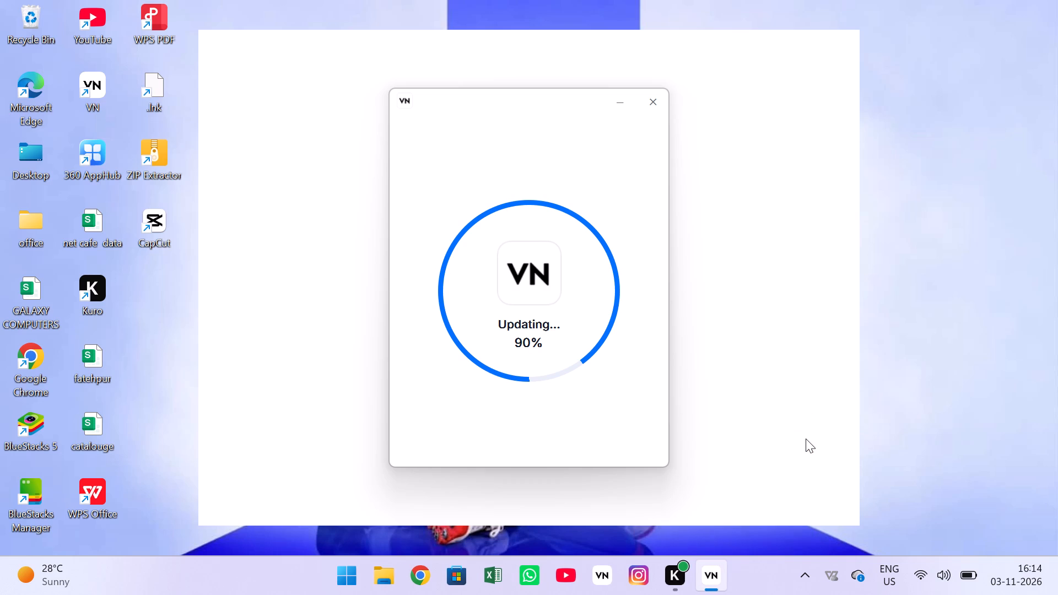
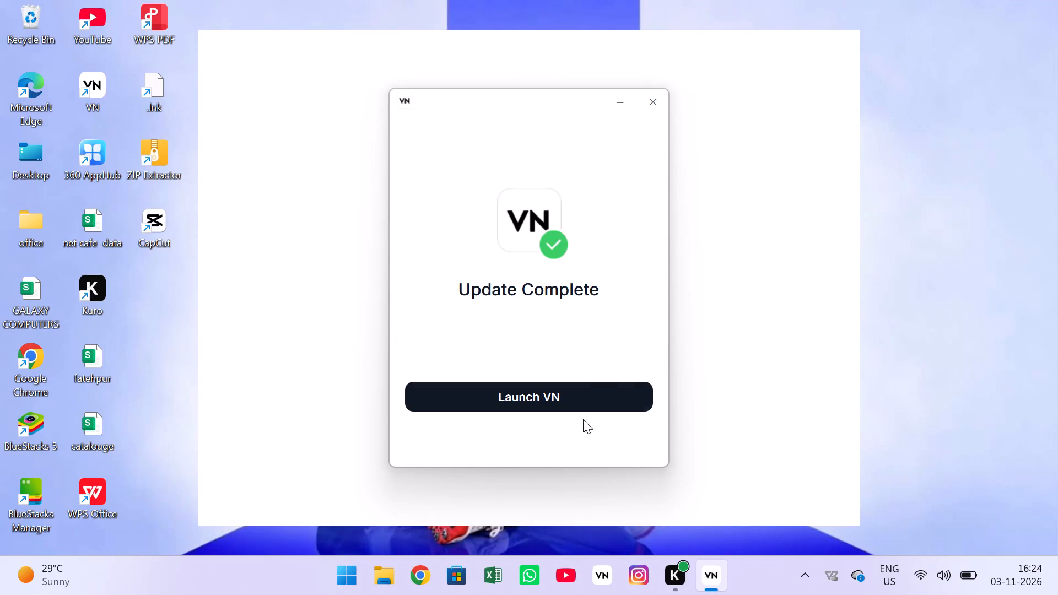
# Launch the updated VN video editor from its completed setup window.
pyautogui.click(591, 406)
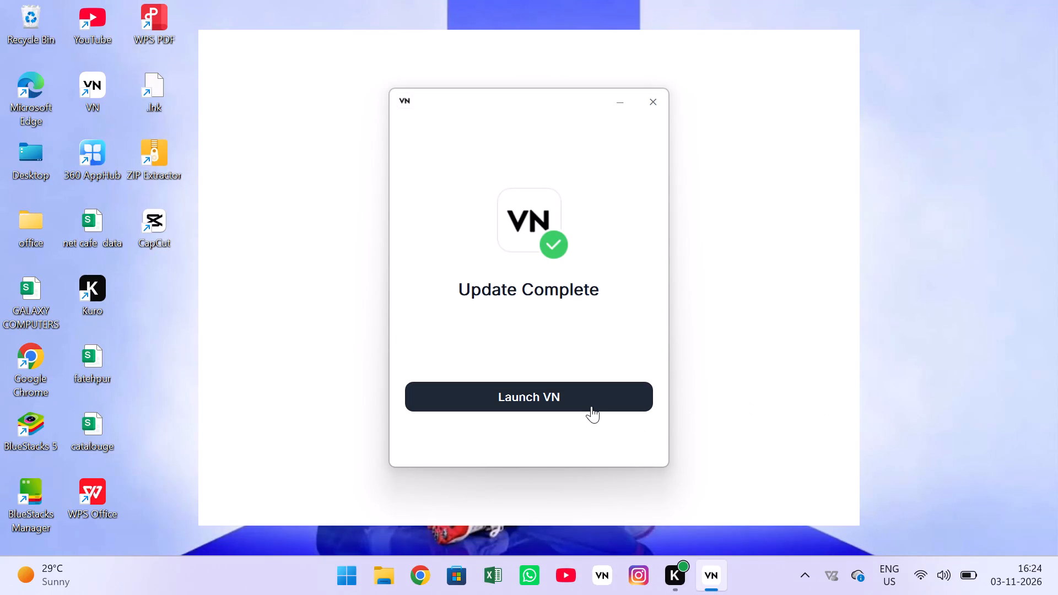
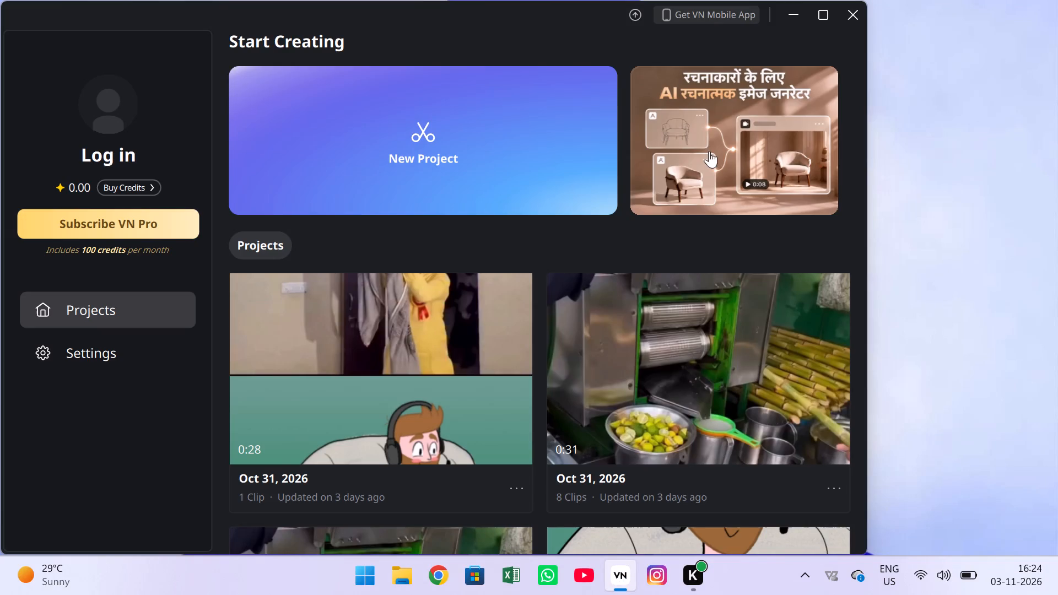
# Maximize the editor window and create a new project.
pyautogui.click(818, 22)
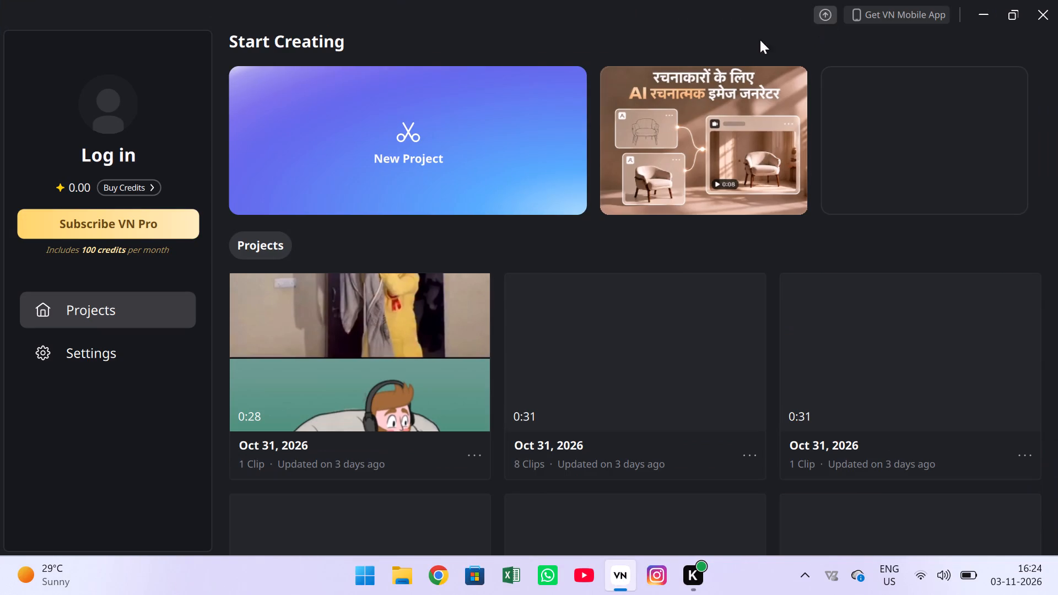
pyautogui.click(412, 129)
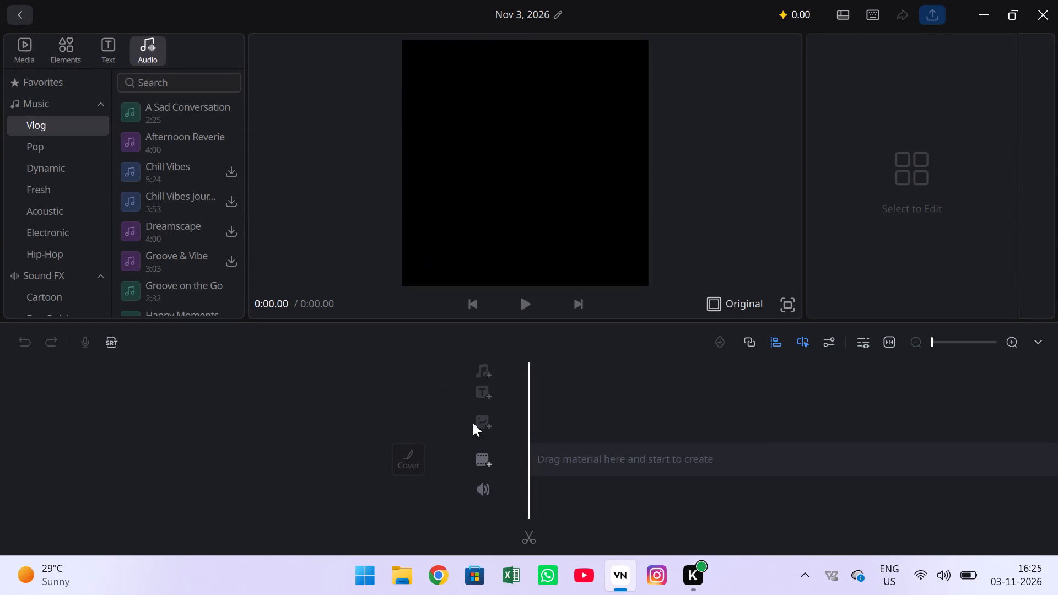
# Import Video-31986 from the Downloads folder into the main video track.
pyautogui.click(489, 468)
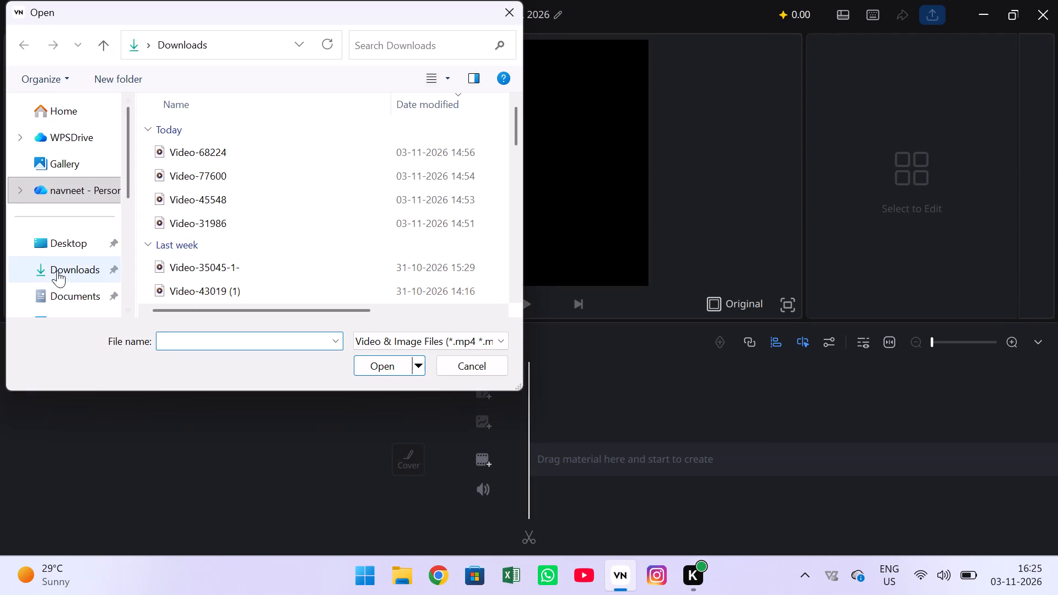
pyautogui.doubleClick(226, 228)
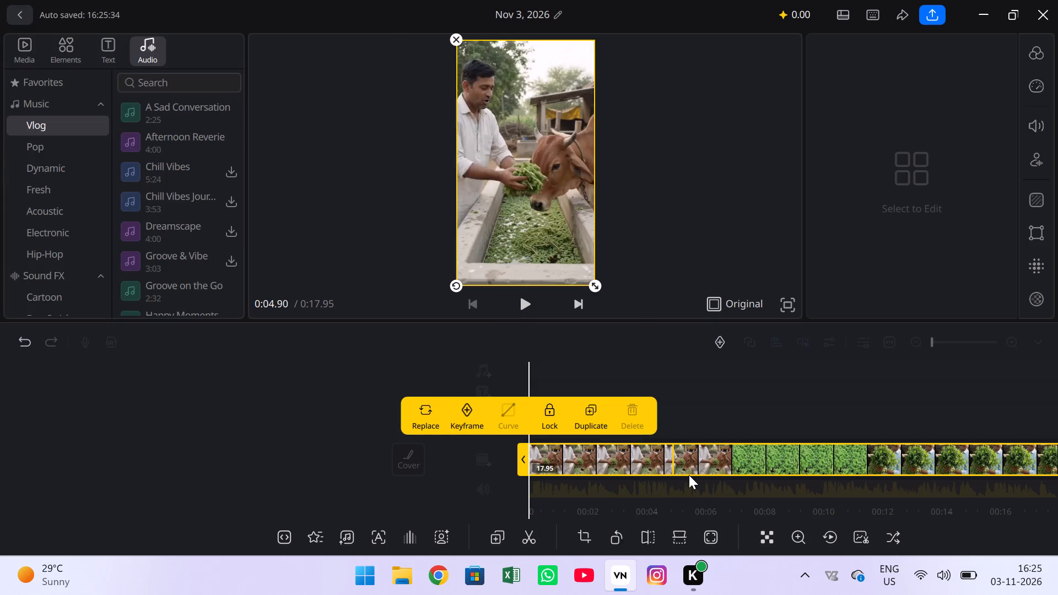
# Preview the clip and split it at 5.07 s, just before the shot with the emoji-faced presenter.
pyautogui.click(519, 296)
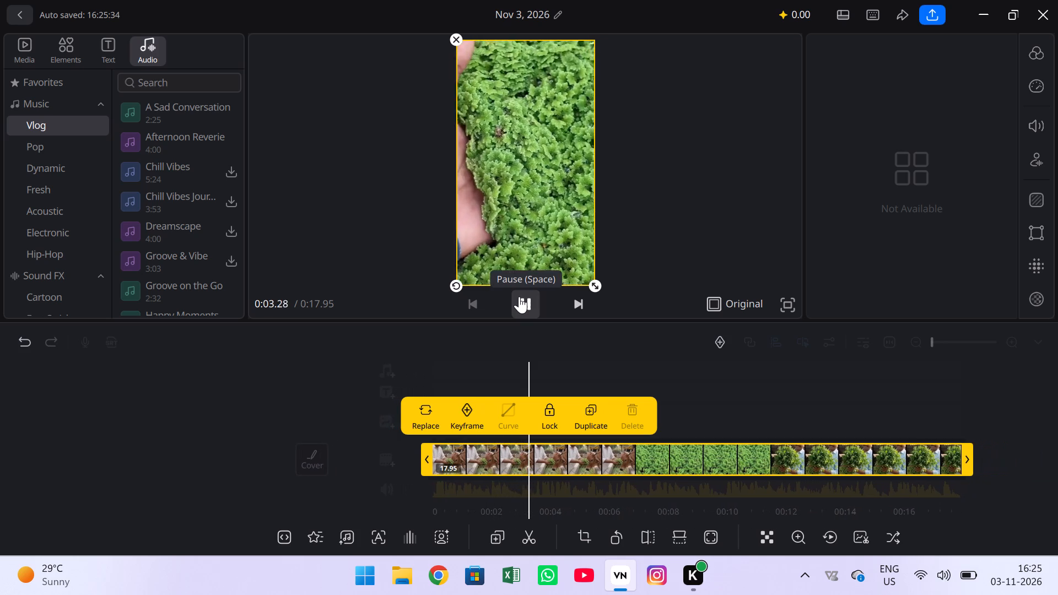
pyautogui.press('space')
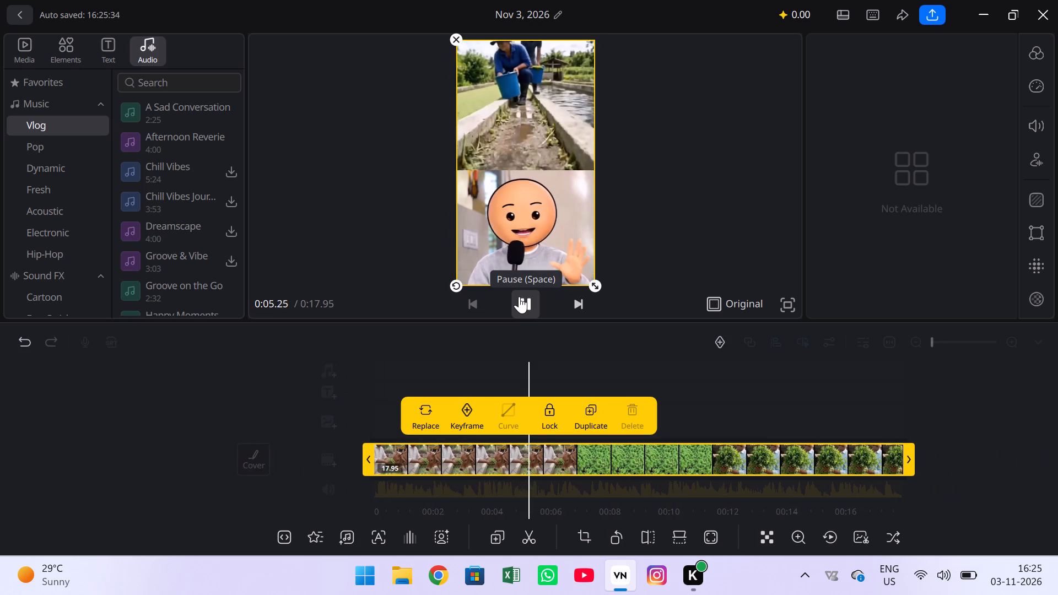
pyautogui.press('Left')
pyautogui.press('Left')
pyautogui.press('Left')
pyautogui.press('Left')
pyautogui.press('Left')
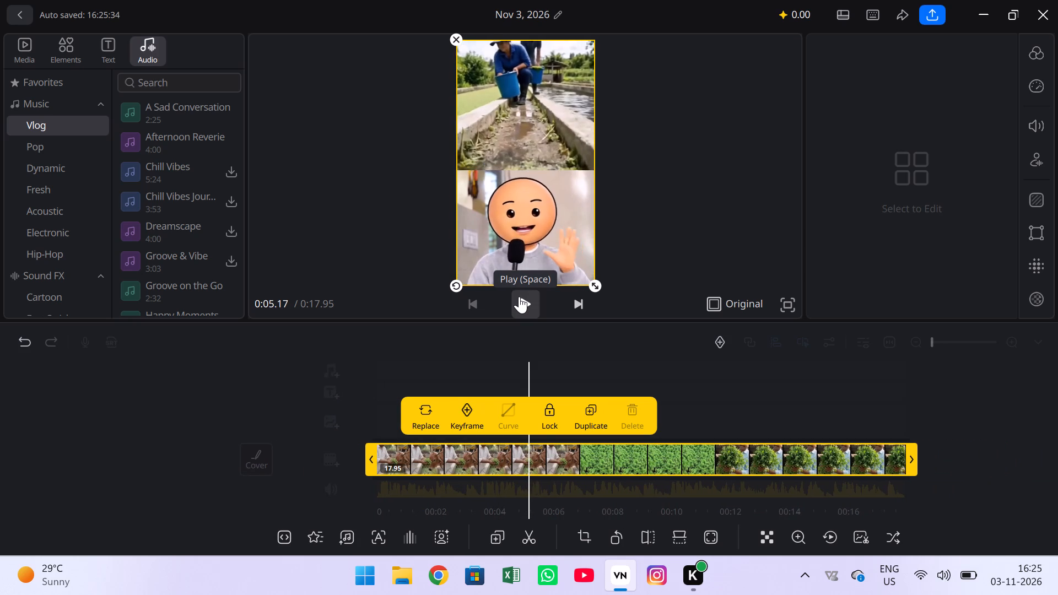
pyautogui.press('Left')
pyautogui.press('Left')
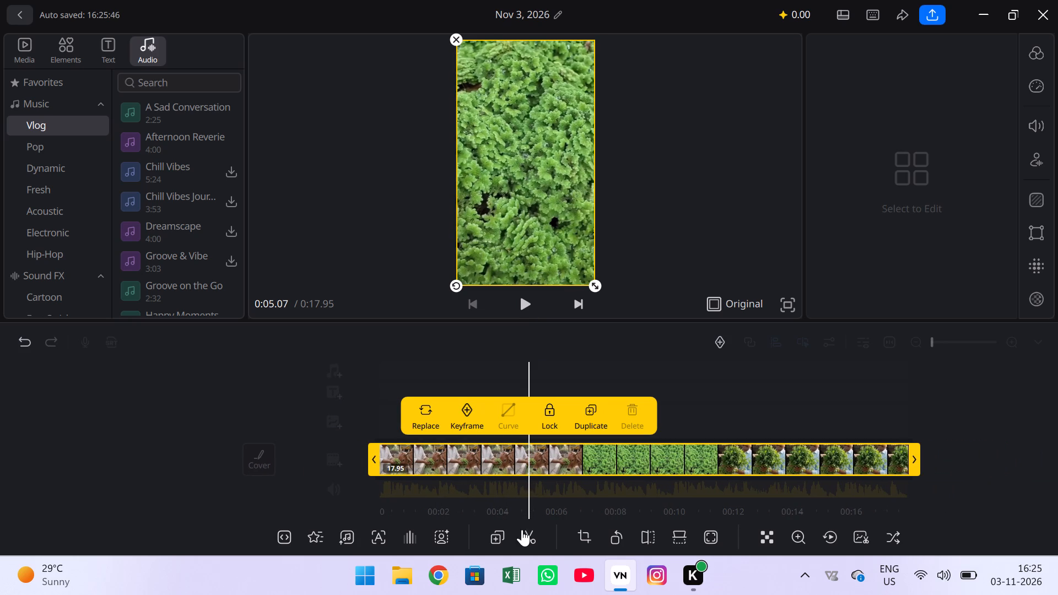
pyautogui.click(522, 535)
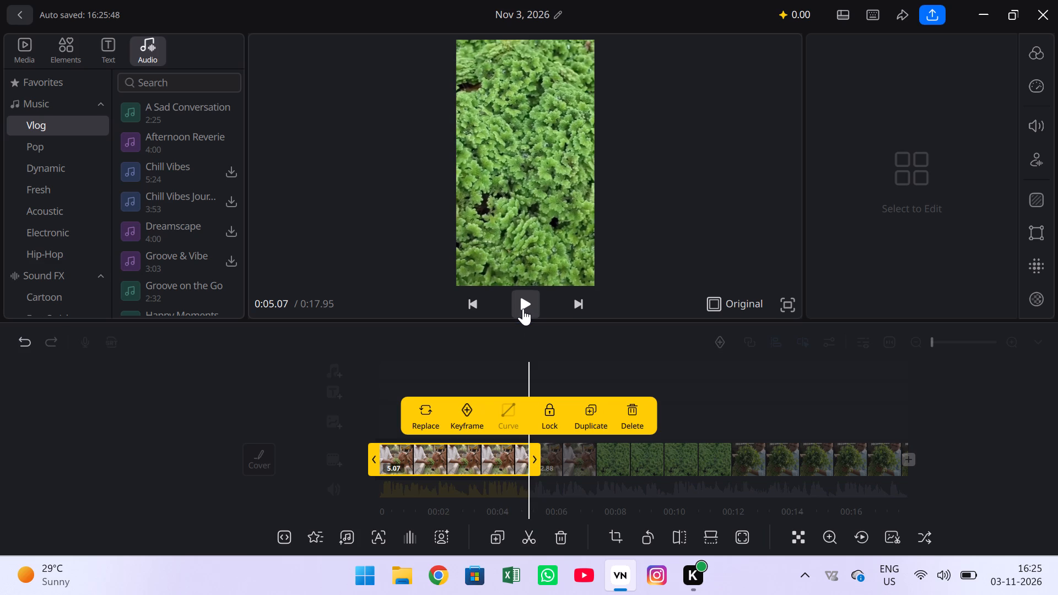
# Split the second main-track segment at 7.47 s, where the shot of the farmer holding a basket begins.
pyautogui.click(523, 309)
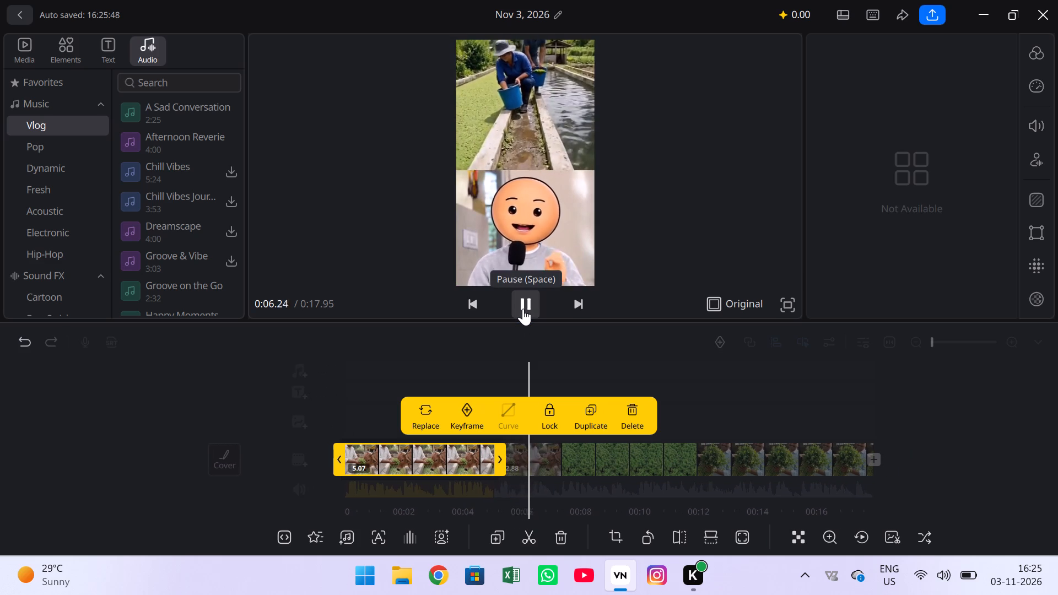
pyautogui.click(523, 309)
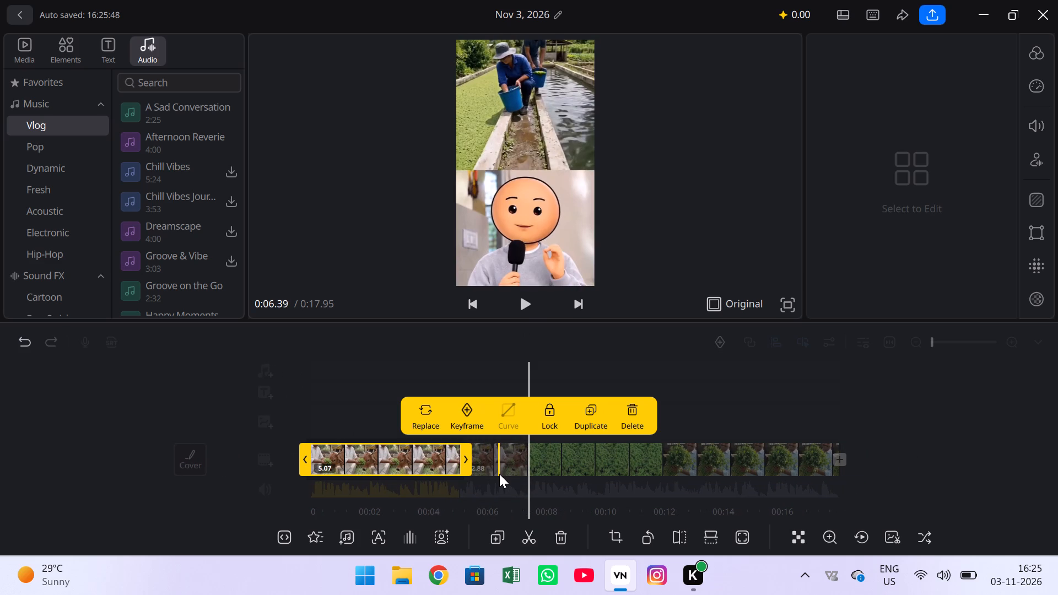
pyautogui.click(503, 457)
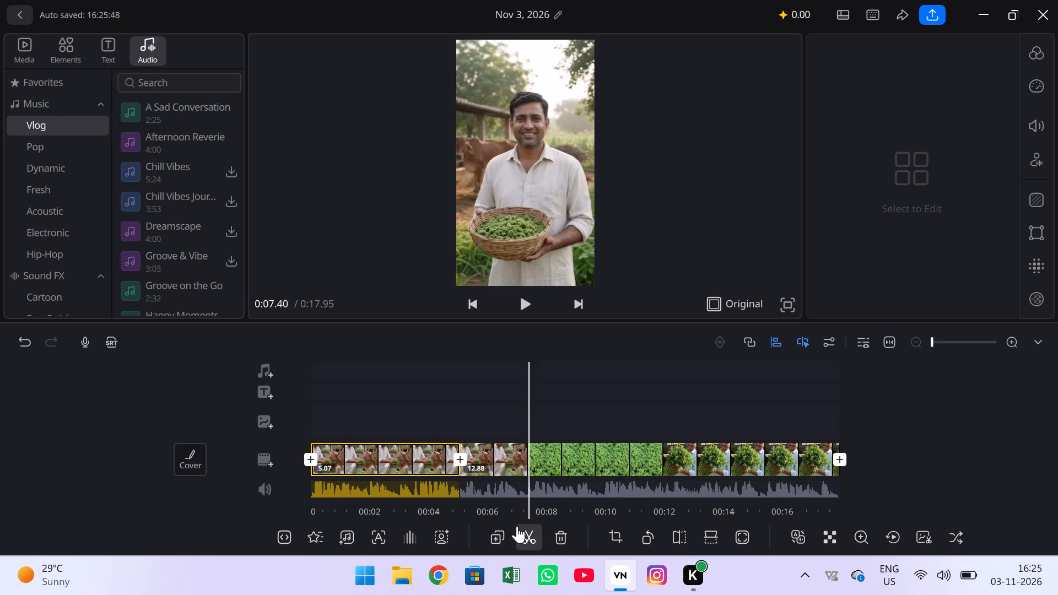
pyautogui.press('Left')
pyautogui.press('Left')
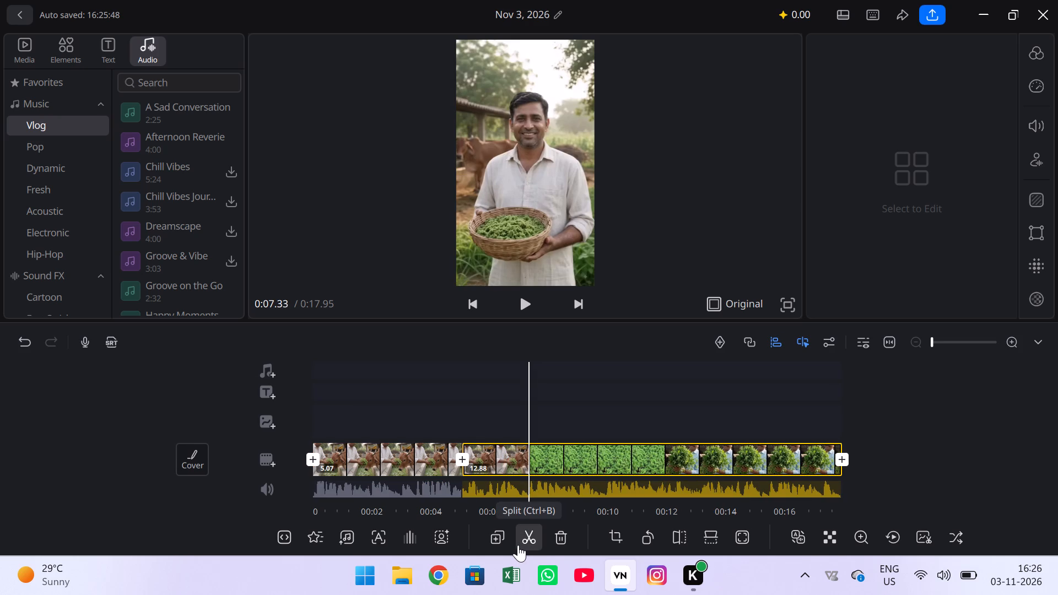
pyautogui.press('space')
pyautogui.press('space')
pyautogui.press('space')
pyautogui.press('space')
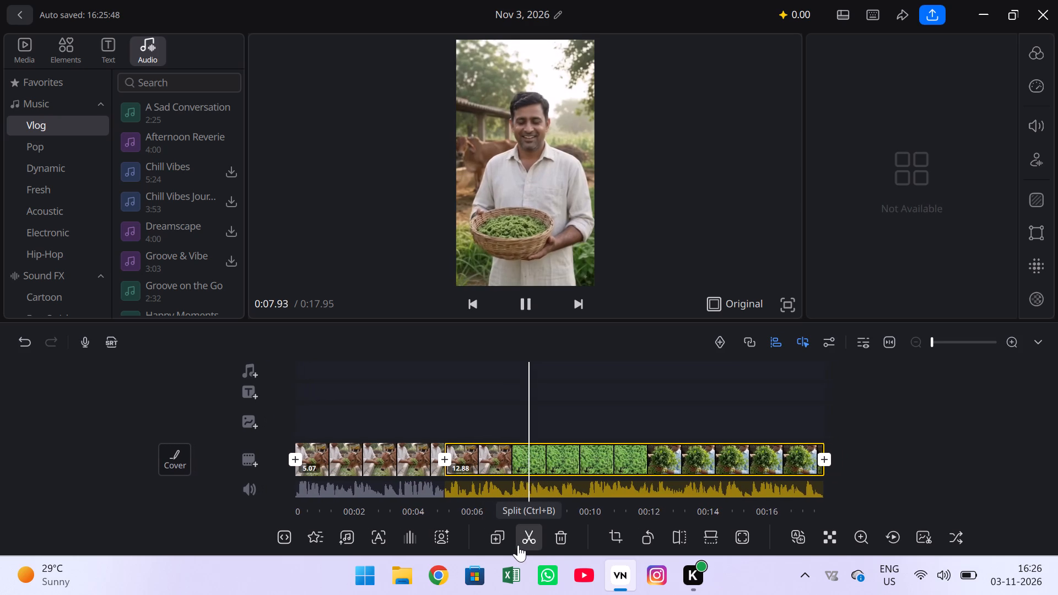
pyautogui.press('space')
pyautogui.press('space')
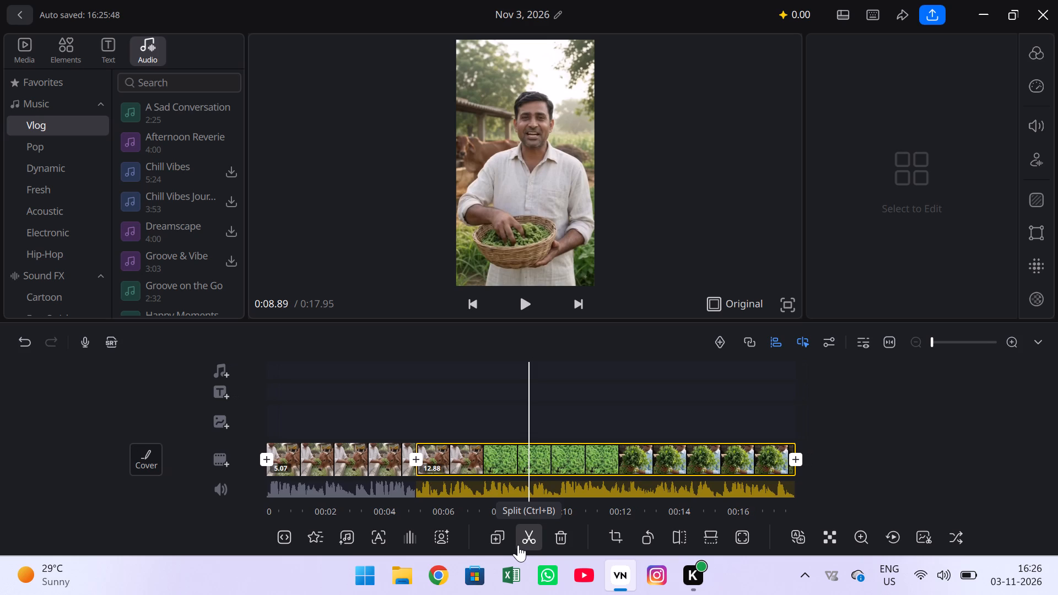
pyautogui.press('Left')
pyautogui.press('Left')
pyautogui.press('Left')
pyautogui.press('Left')
pyautogui.press('Left')
pyautogui.press('Left')
pyautogui.press('Left')
pyautogui.press('Left')
pyautogui.press('Left')
pyautogui.press('Left')
pyautogui.press('Left')
pyautogui.press('Left')
pyautogui.press('Left')
pyautogui.press('Left')
pyautogui.press('Left')
pyautogui.press('Left')
pyautogui.press('Left')
pyautogui.press('Left')
pyautogui.press('Left')
pyautogui.press('Left')
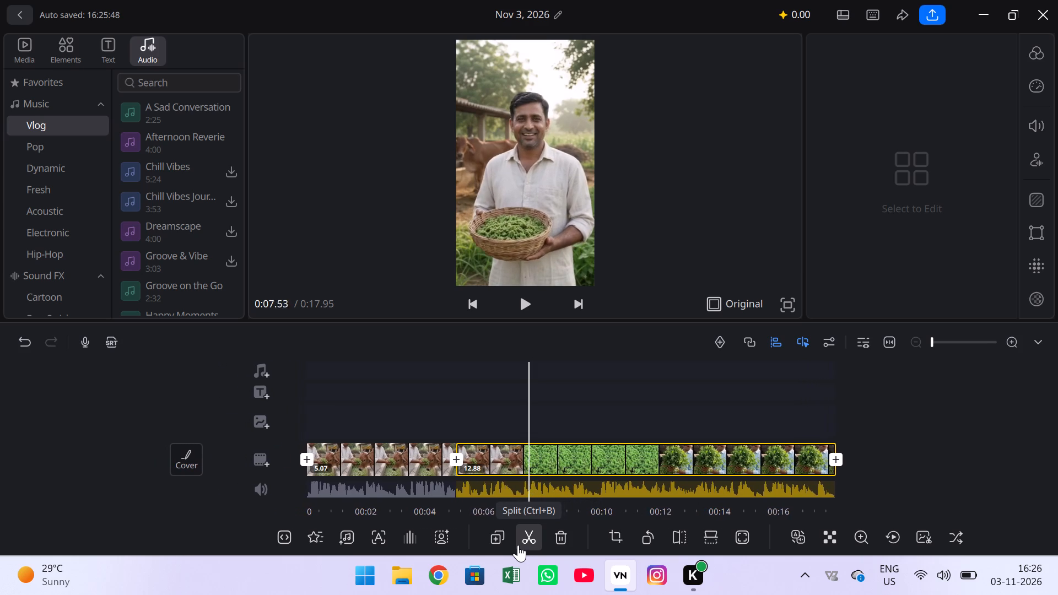
pyautogui.press('space')
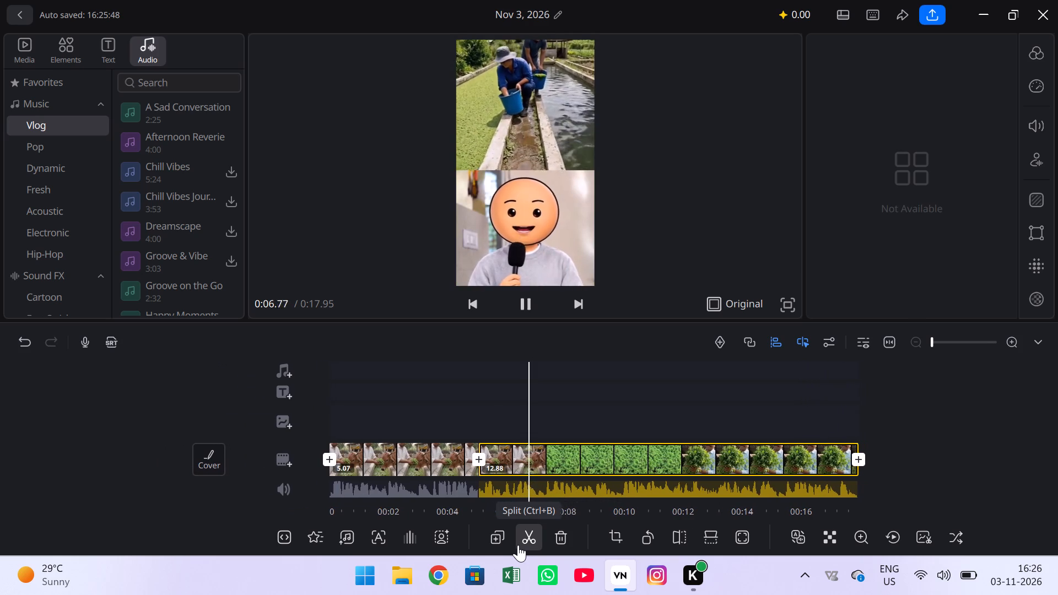
pyautogui.press('space')
pyautogui.press('space')
pyautogui.press('space')
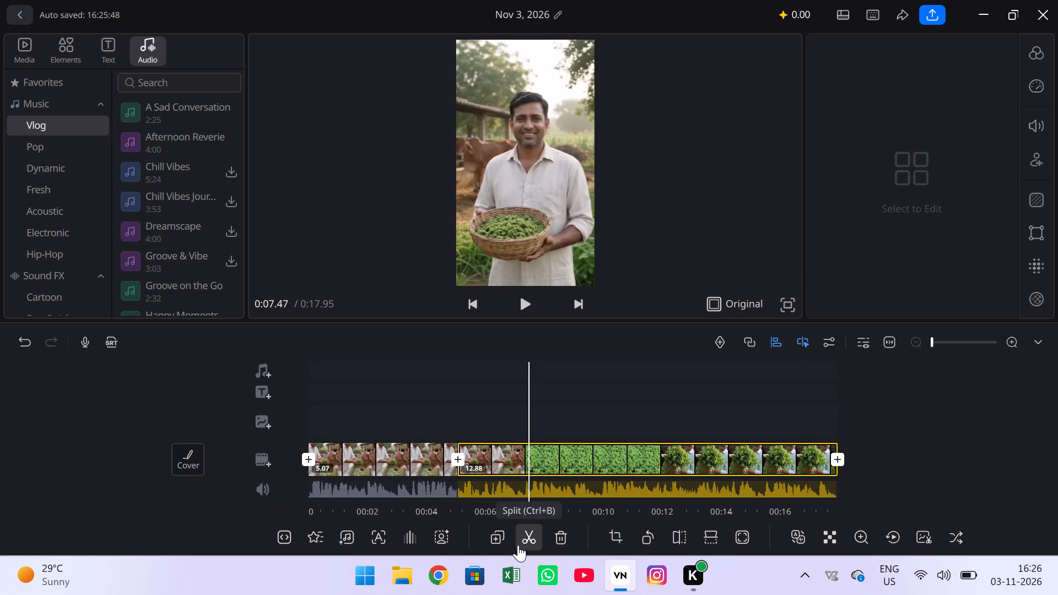
pyautogui.click(518, 545)
# Split the last main-track segment at 15.27 s, before the shot returns to the full-frame emoji-faced presenter.
pyautogui.press('space')
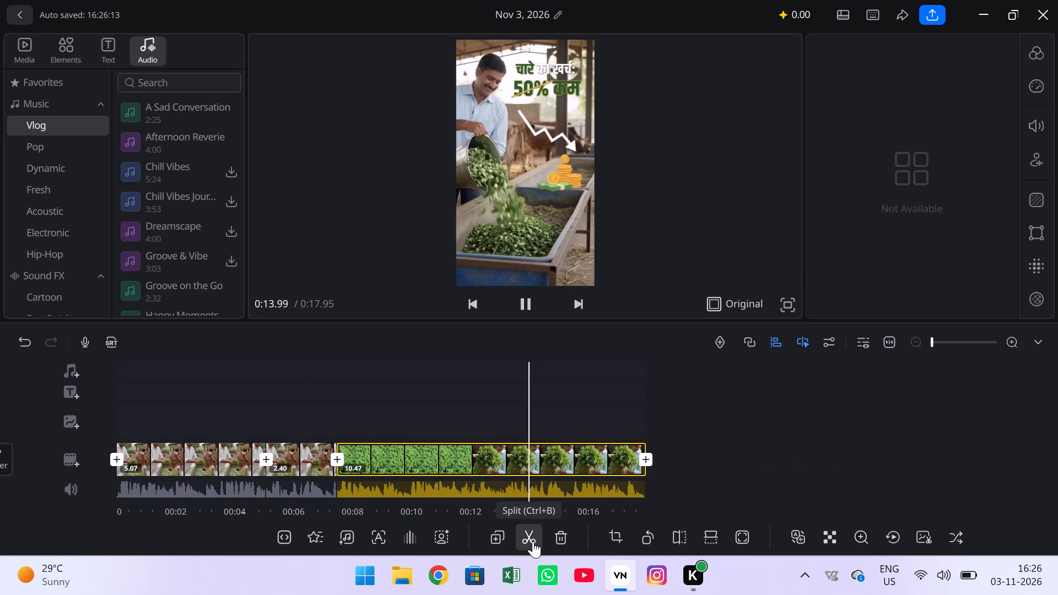
pyautogui.press('space')
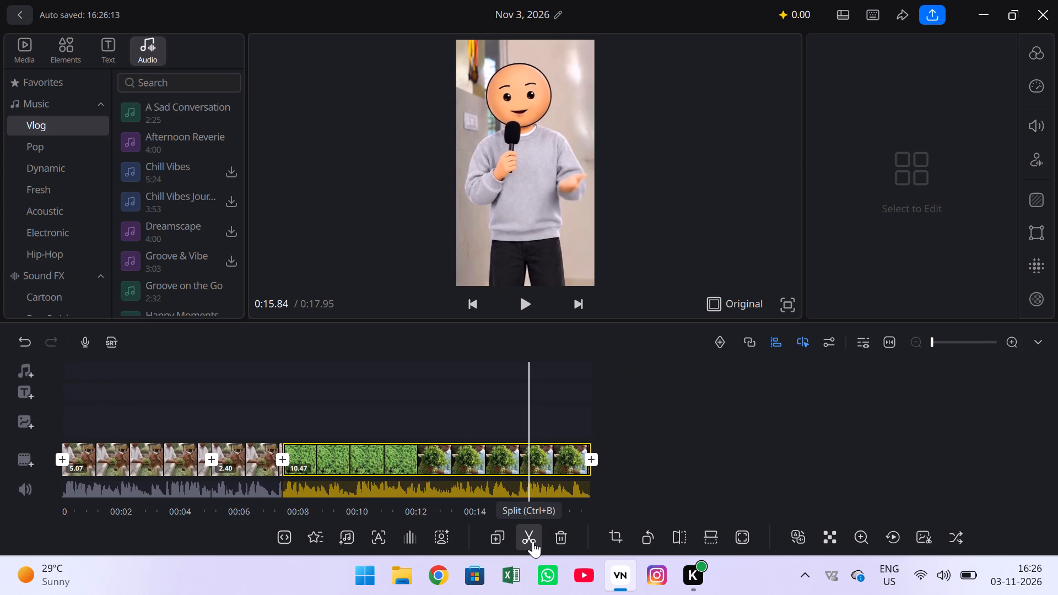
pyautogui.press('Left')
pyautogui.press('Left')
pyautogui.press('Left')
pyautogui.press('Left')
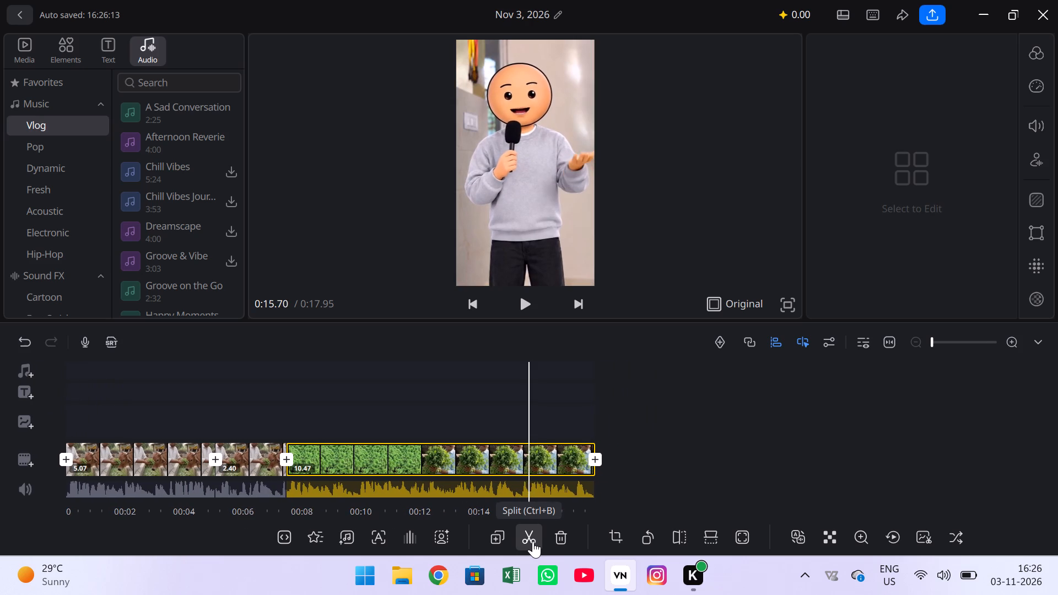
pyautogui.press('Left')
pyautogui.press('Left')
pyautogui.press('Left')
pyautogui.press('Left')
pyautogui.press('Left')
pyautogui.press('Left')
pyautogui.press('Left')
pyautogui.press('Left')
pyautogui.press('Left')
pyautogui.press('Left')
pyautogui.press('Left')
pyautogui.press('Left')
pyautogui.press('Left')
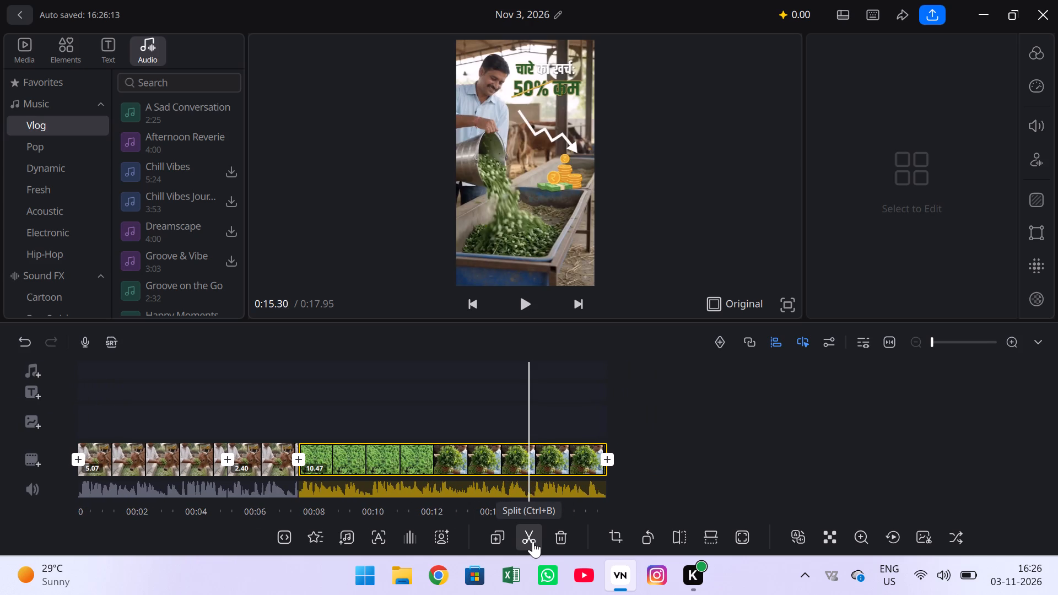
pyautogui.click(533, 537)
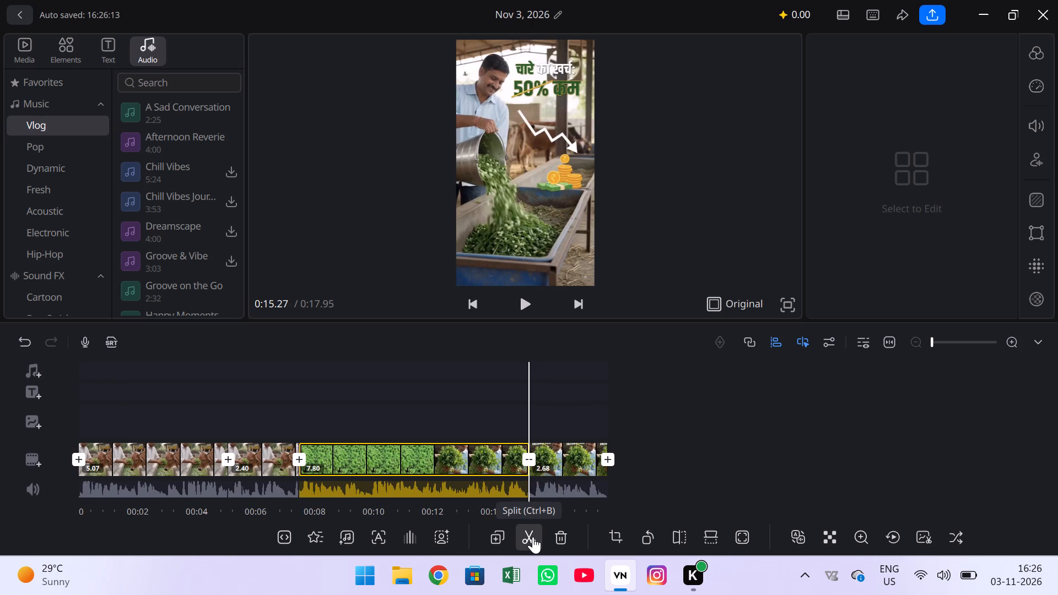
# Add the cartoon video with the green background as an overlay clip starting at 12.08 s.
pyautogui.hscroll(6, 300, 393)
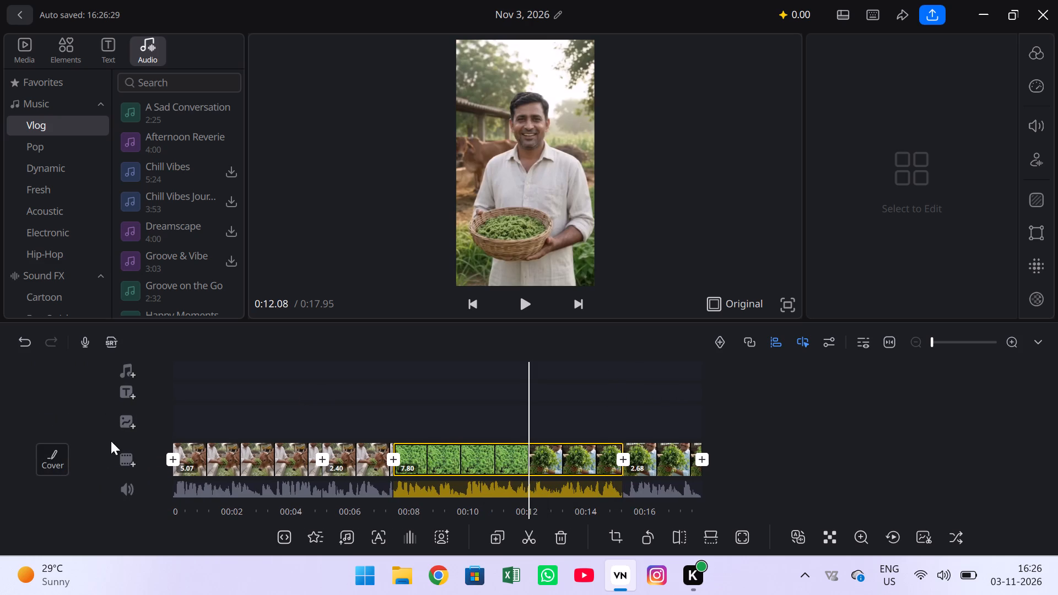
pyautogui.click(132, 426)
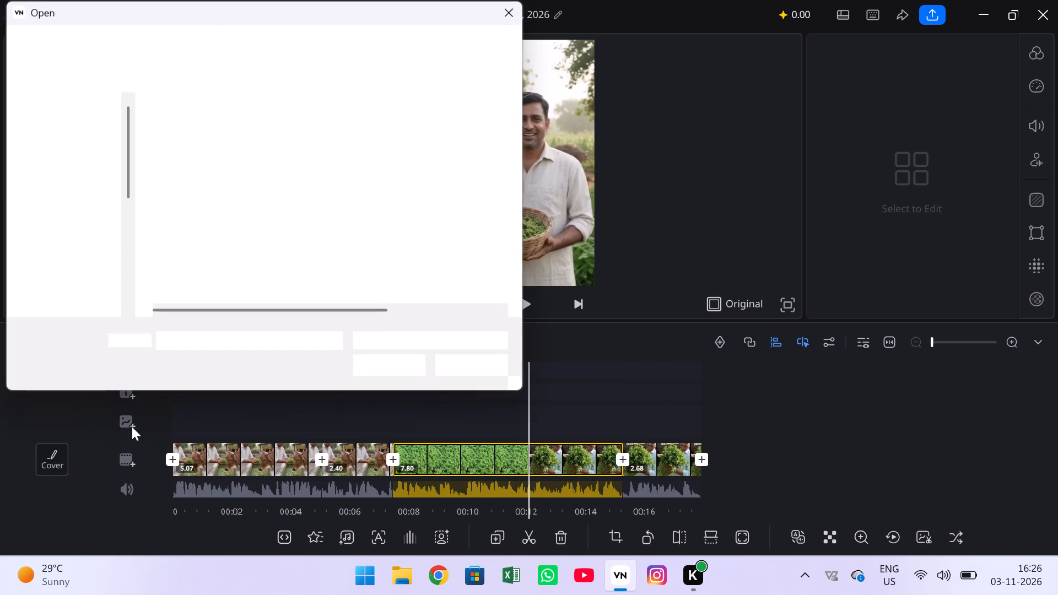
pyautogui.doubleClick(231, 260)
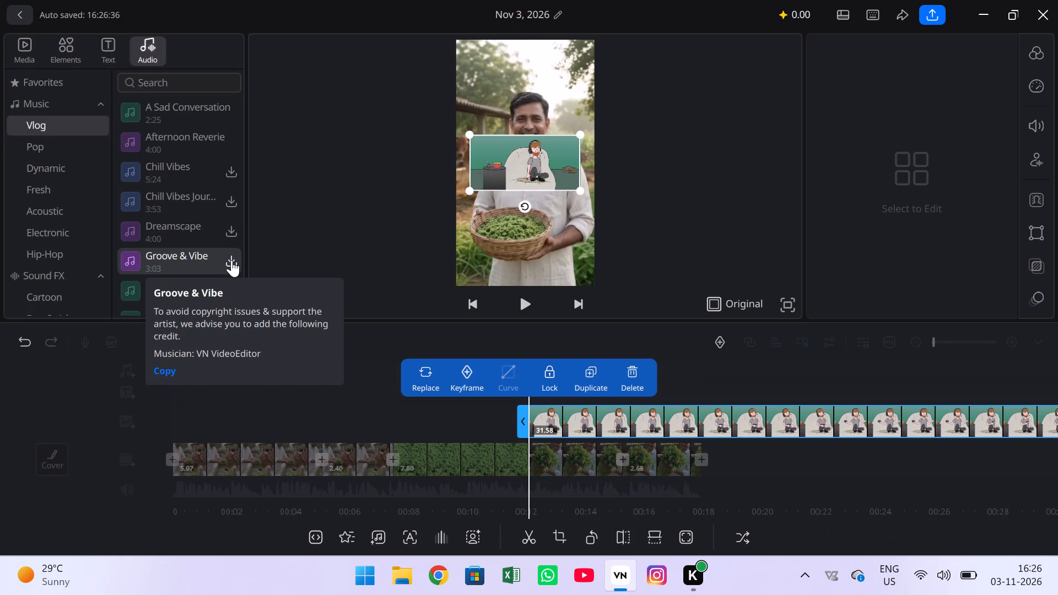
pyautogui.click(510, 341)
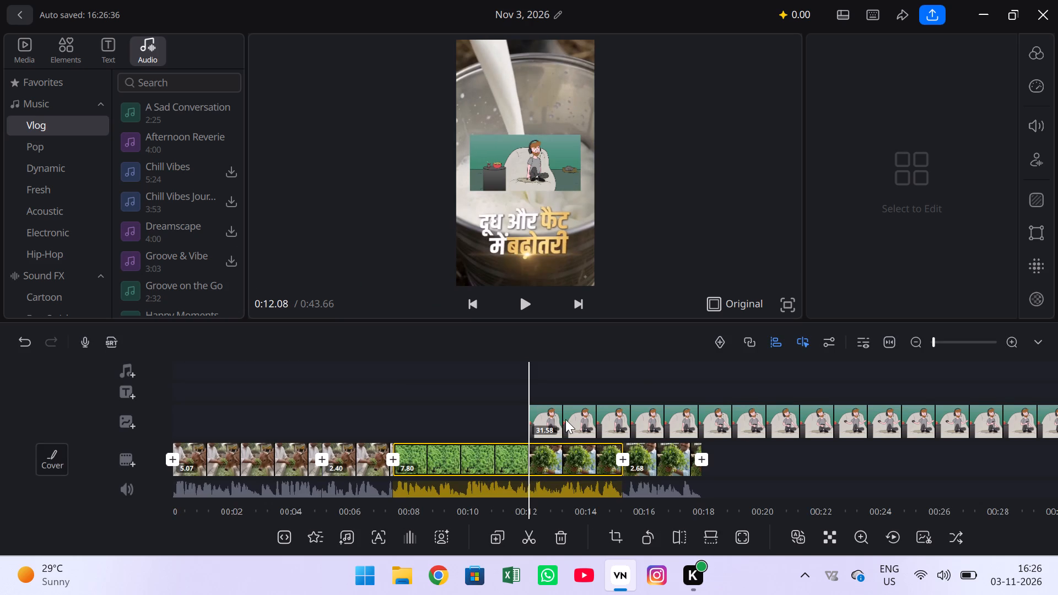
# Move the cartoon overlay clip earlier on its track so it starts at about 8.8 s.
pyautogui.click(568, 423)
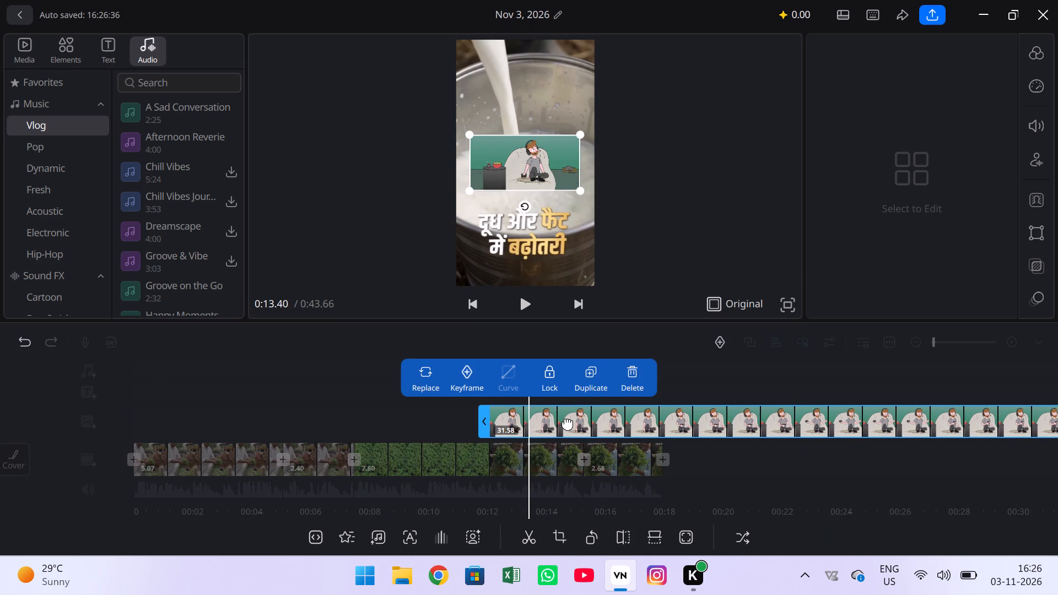
pyautogui.moveTo(568, 423); pyautogui.dragTo(263, 425)
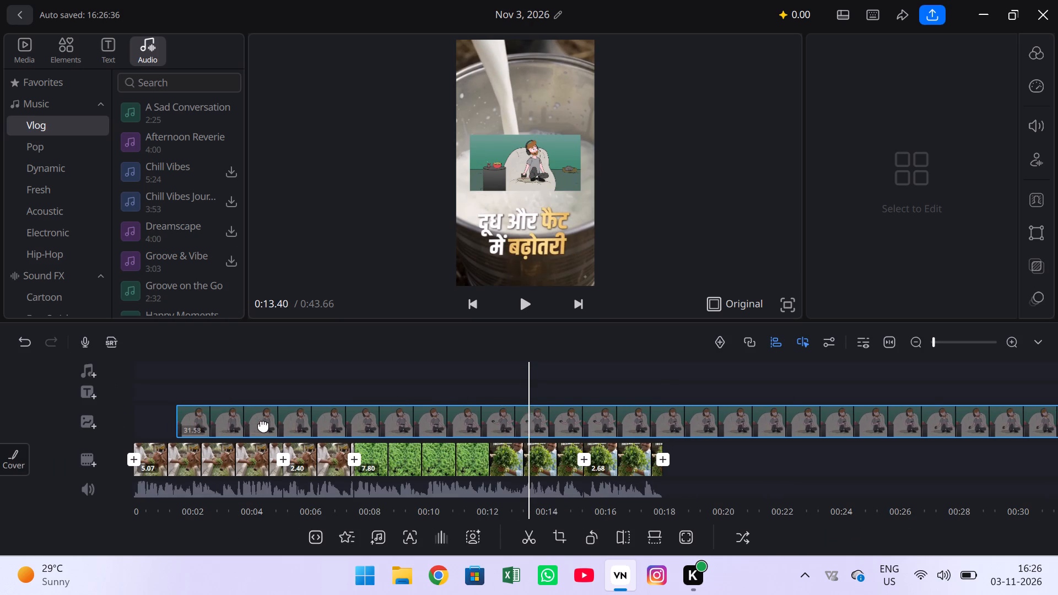
pyautogui.moveTo(263, 425); pyautogui.dragTo(386, 426)
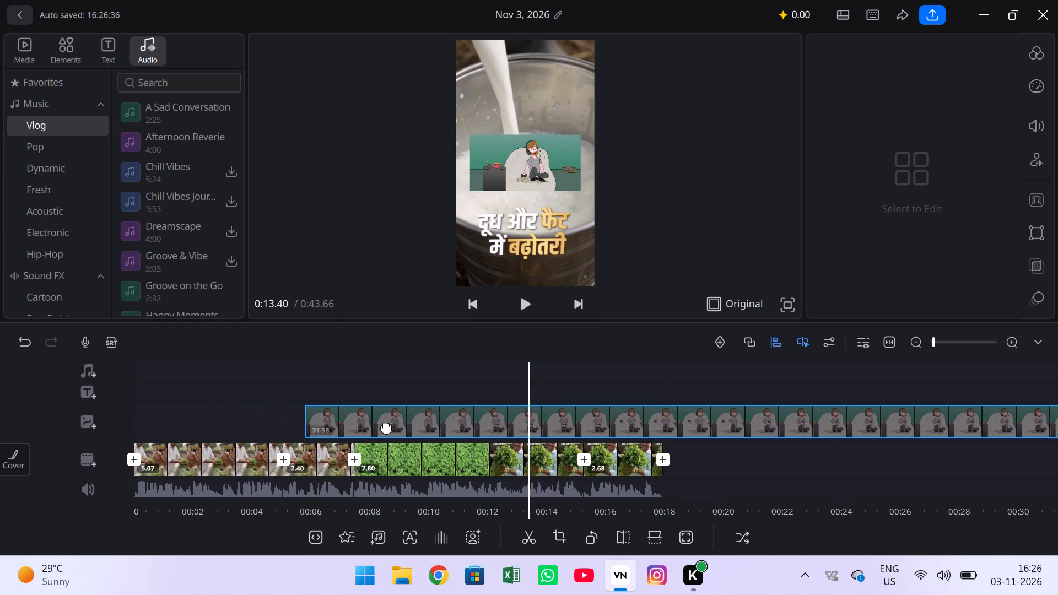
pyautogui.moveTo(386, 426); pyautogui.dragTo(470, 426)
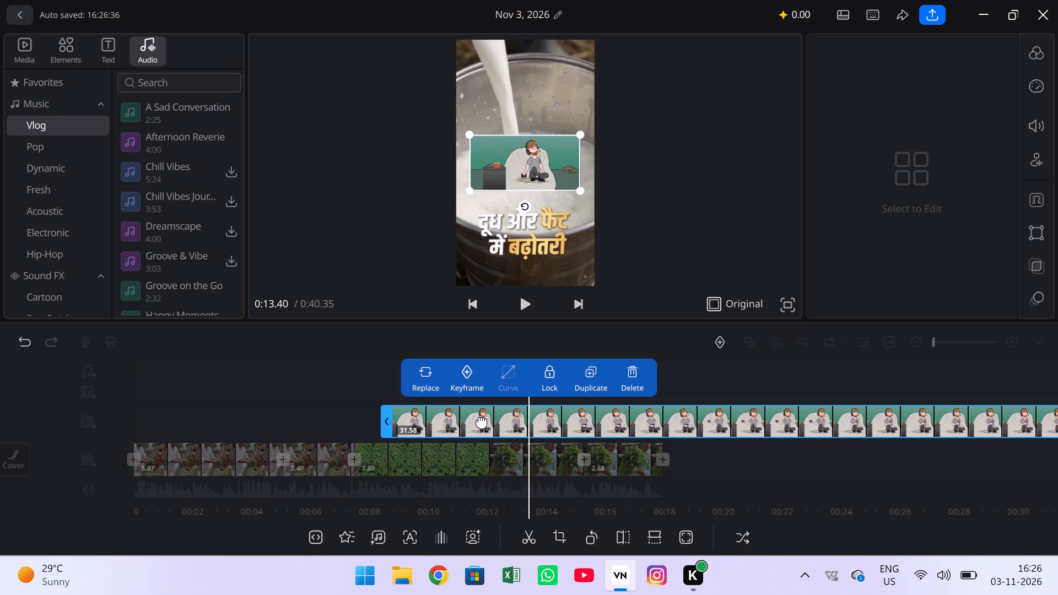
# Split the cartoon overlay at 13.40 s and delete the part before the cut.
pyautogui.click(531, 538)
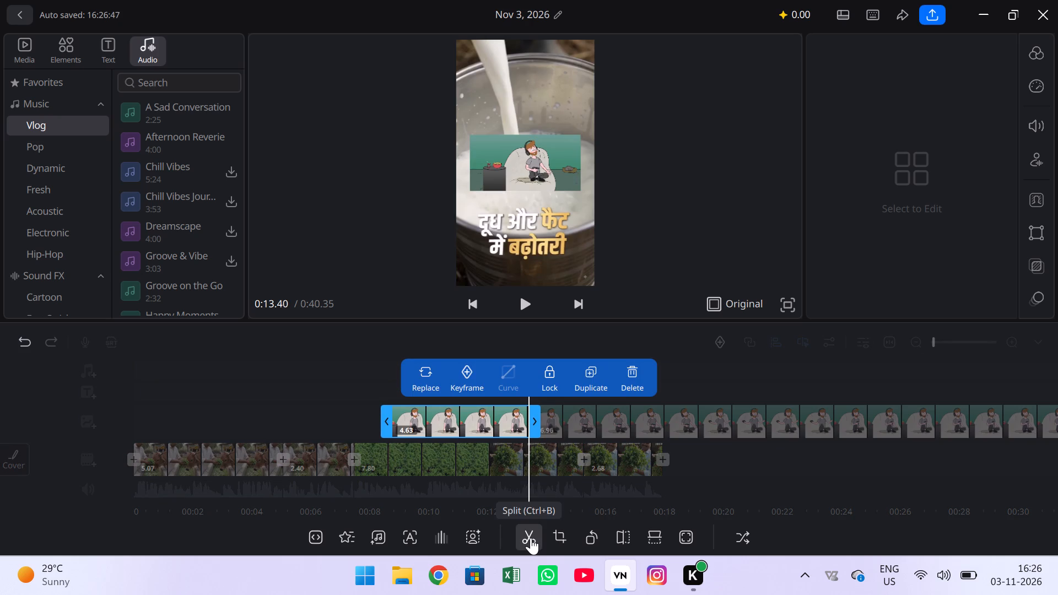
pyautogui.click(624, 378)
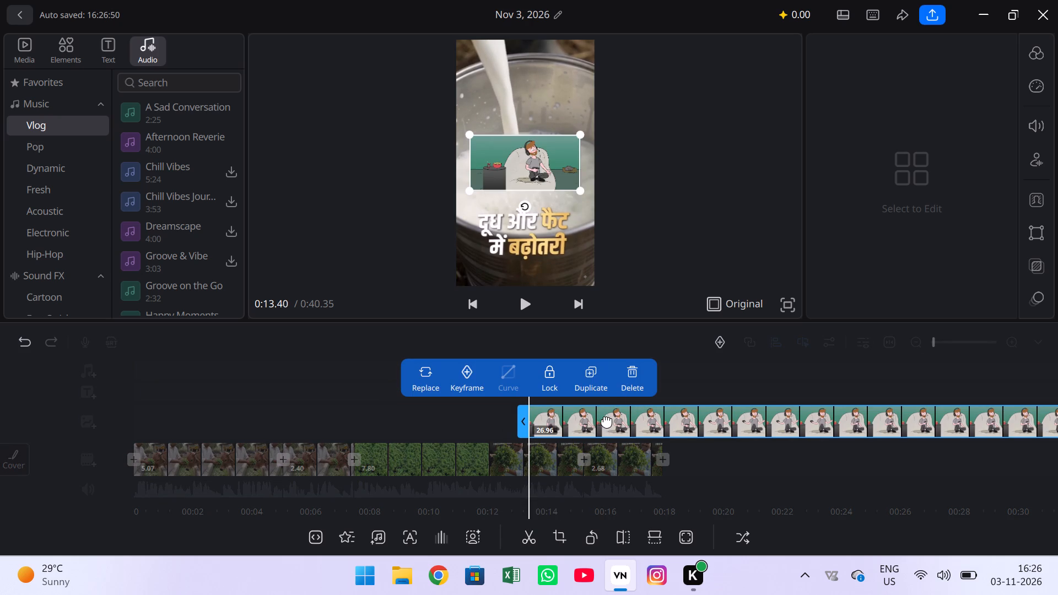
# Move the cartoon overlay clip earlier on its track so it starts at 5.07 s, aligned with the second main-track segment.
pyautogui.moveTo(607, 420); pyautogui.dragTo(369, 420)
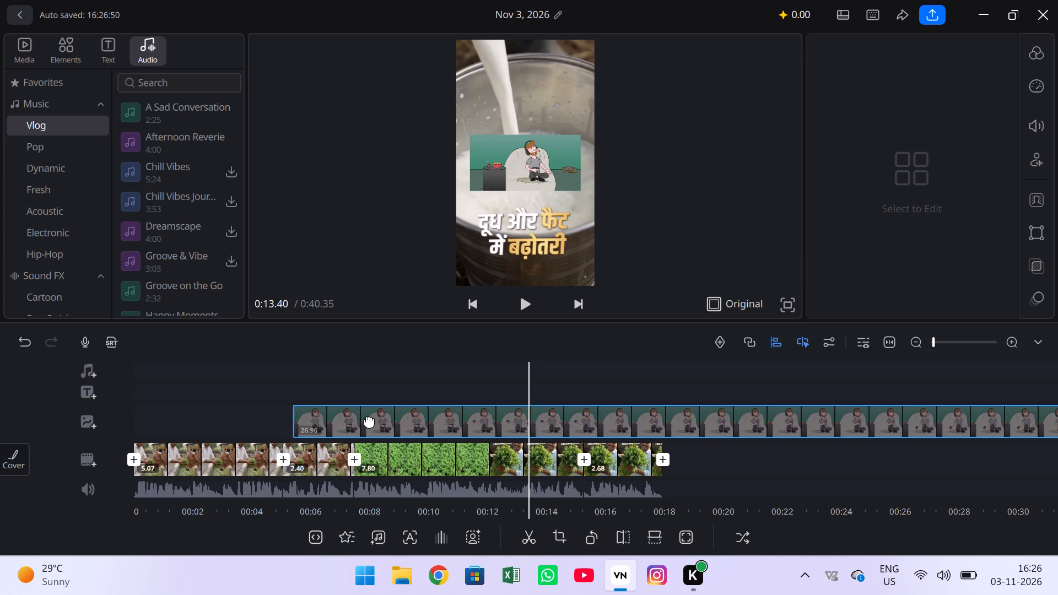
pyautogui.moveTo(369, 420); pyautogui.dragTo(365, 420)
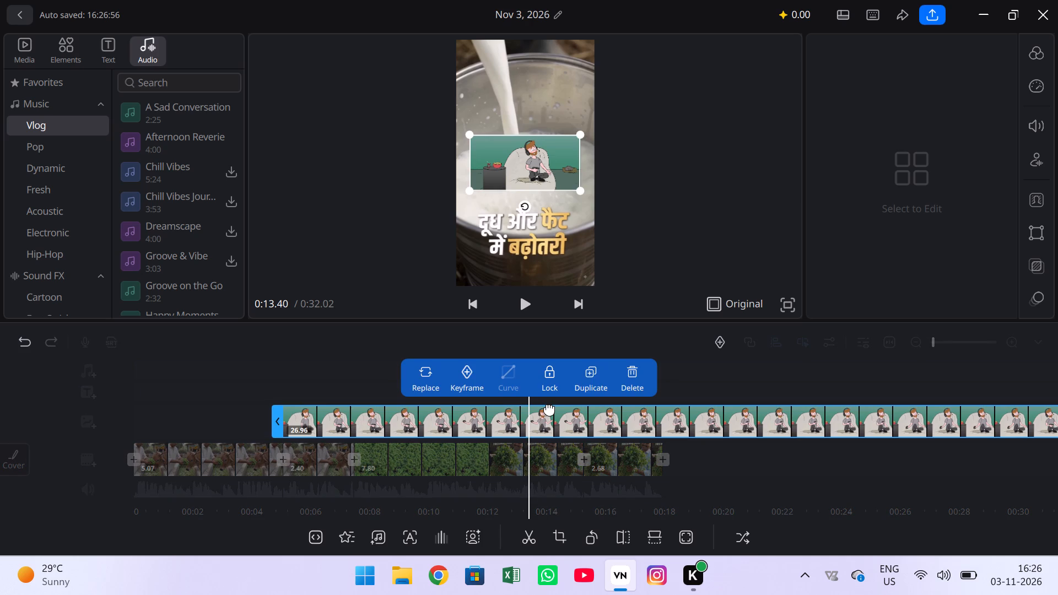
# Split the cartoon overlay at 7.50 s and delete the part after the cut.
pyautogui.moveTo(348, 380); pyautogui.dragTo(421, 382)
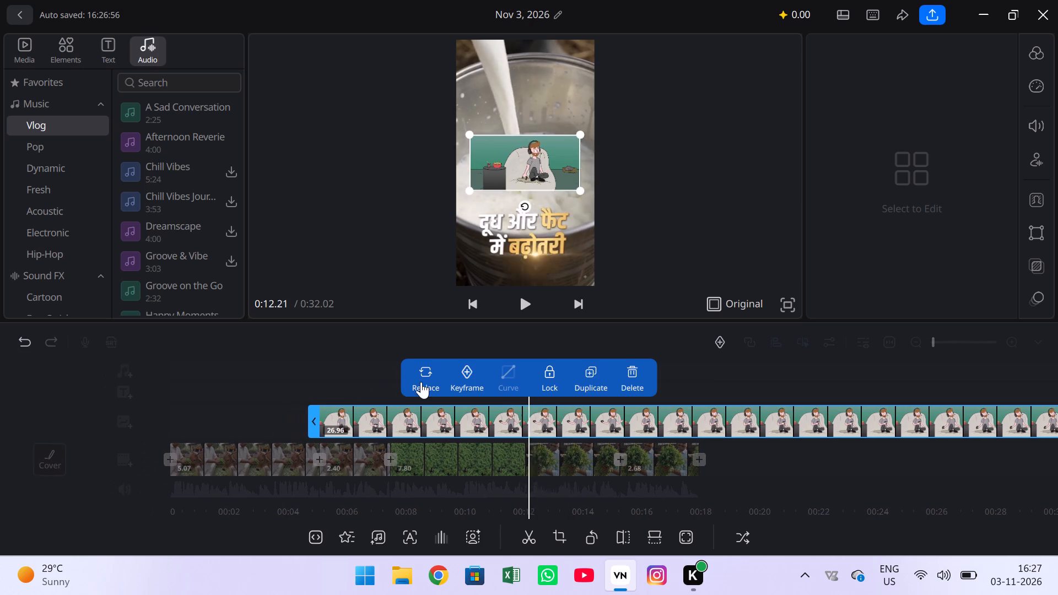
pyautogui.moveTo(421, 382); pyautogui.dragTo(535, 396)
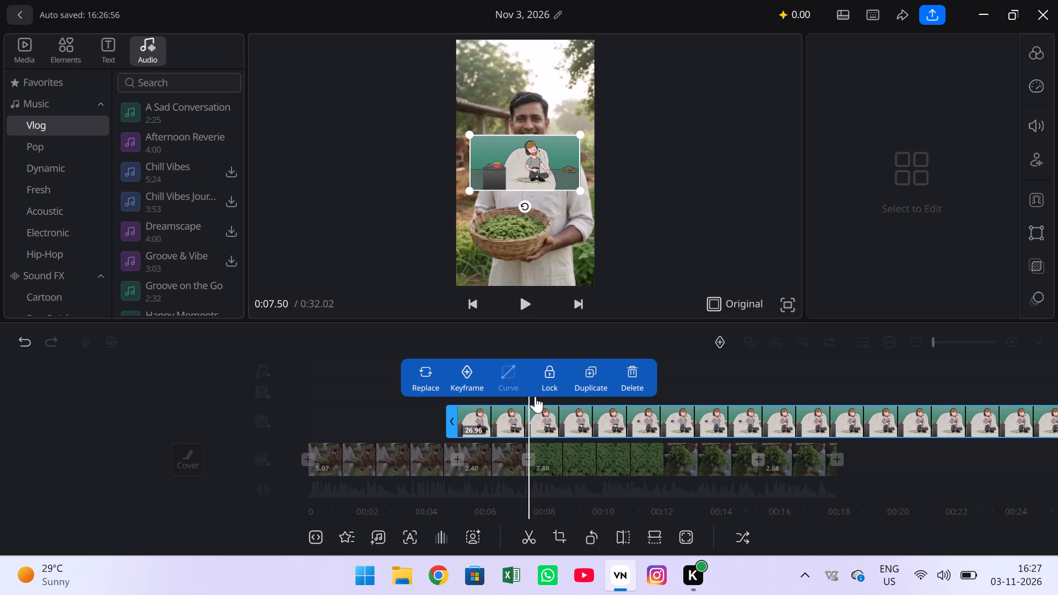
pyautogui.click(529, 545)
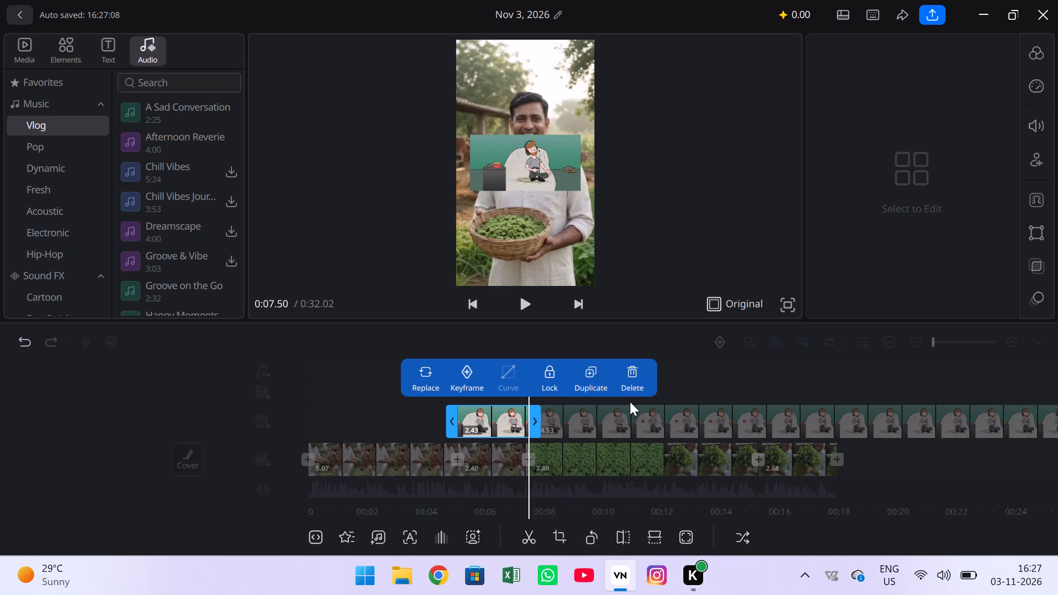
pyautogui.click(631, 421)
pyautogui.click(639, 384)
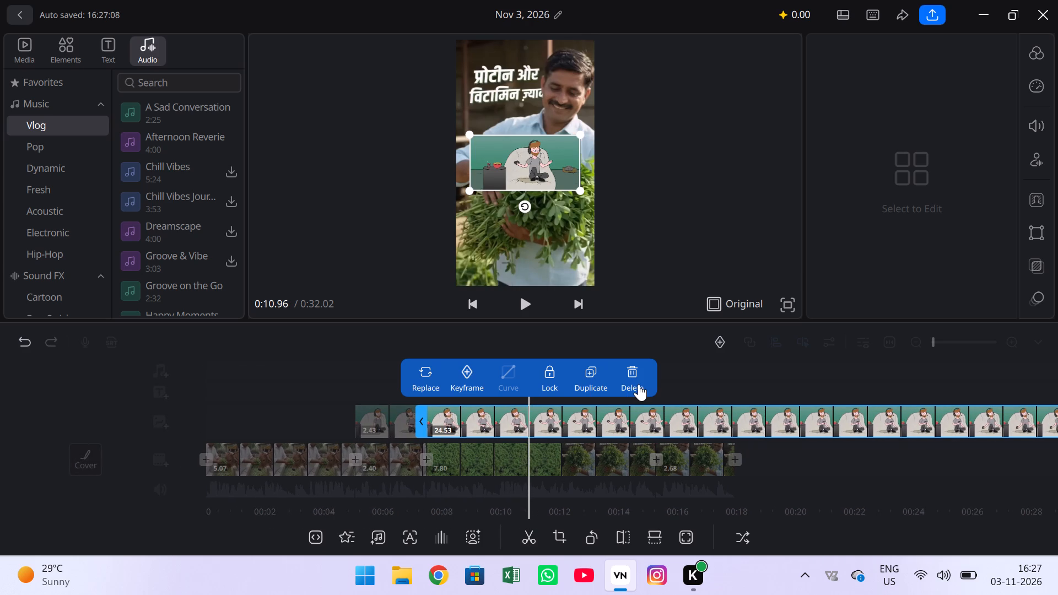
# Mute the audio of the trimmed cartoon overlay above the second main-track segment.
pyautogui.click(476, 420)
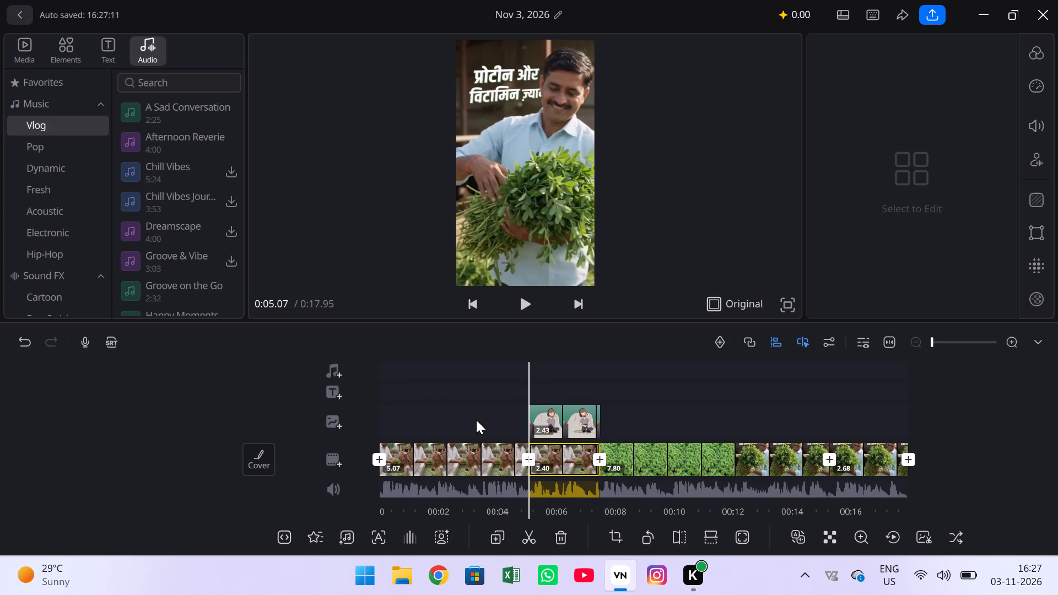
pyautogui.click(476, 420)
pyautogui.hscroll(1, 476, 420)
pyautogui.moveTo(476, 420); pyautogui.dragTo(499, 380)
pyautogui.press('space')
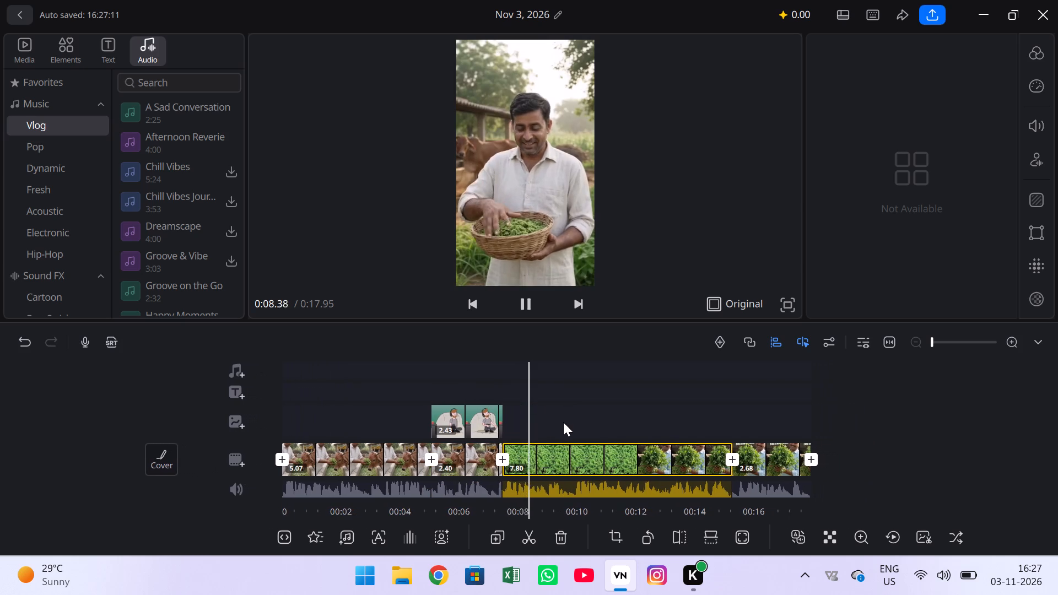
pyautogui.moveTo(563, 422); pyautogui.dragTo(616, 425)
pyautogui.click(508, 415)
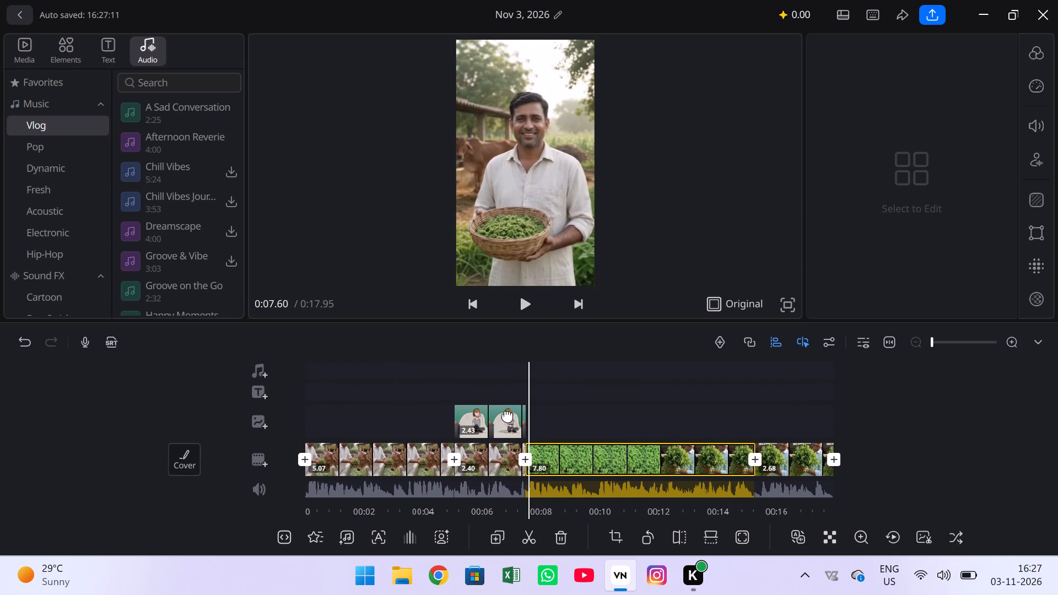
pyautogui.click(1032, 122)
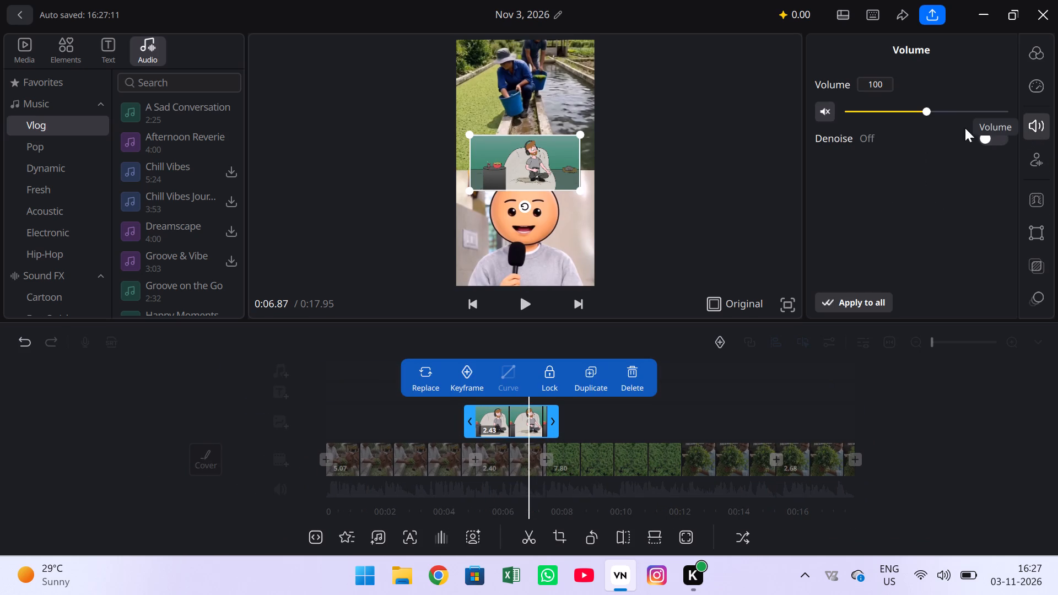
pyautogui.click(828, 107)
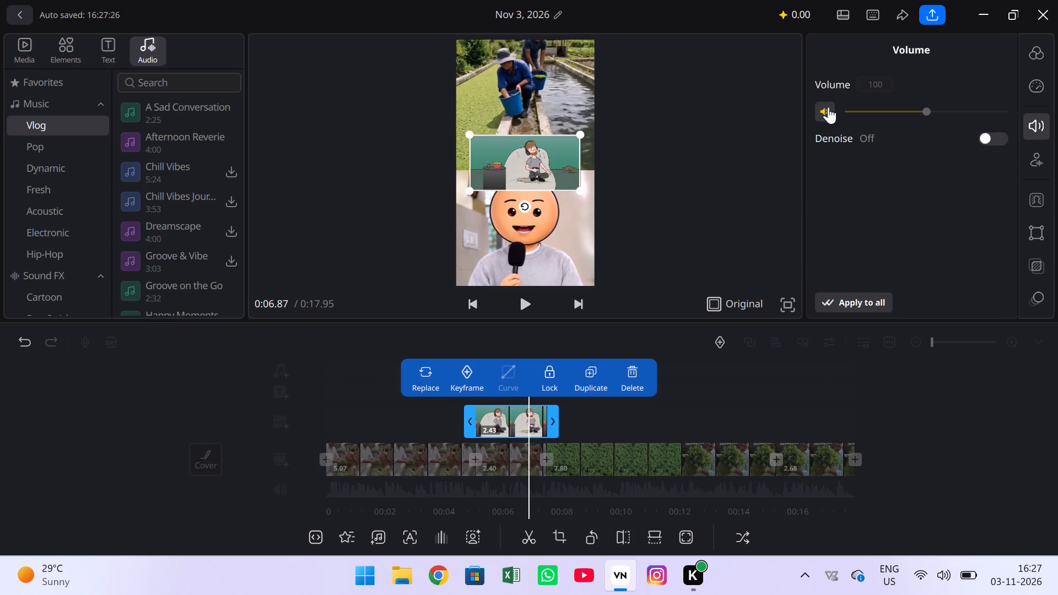
pyautogui.click(655, 400)
# Enlarge and reposition the cartoon overlay so it fills the lower half of the frame, covering the emoji-faced presenter.
pyautogui.moveTo(593, 399); pyautogui.dragTo(662, 412)
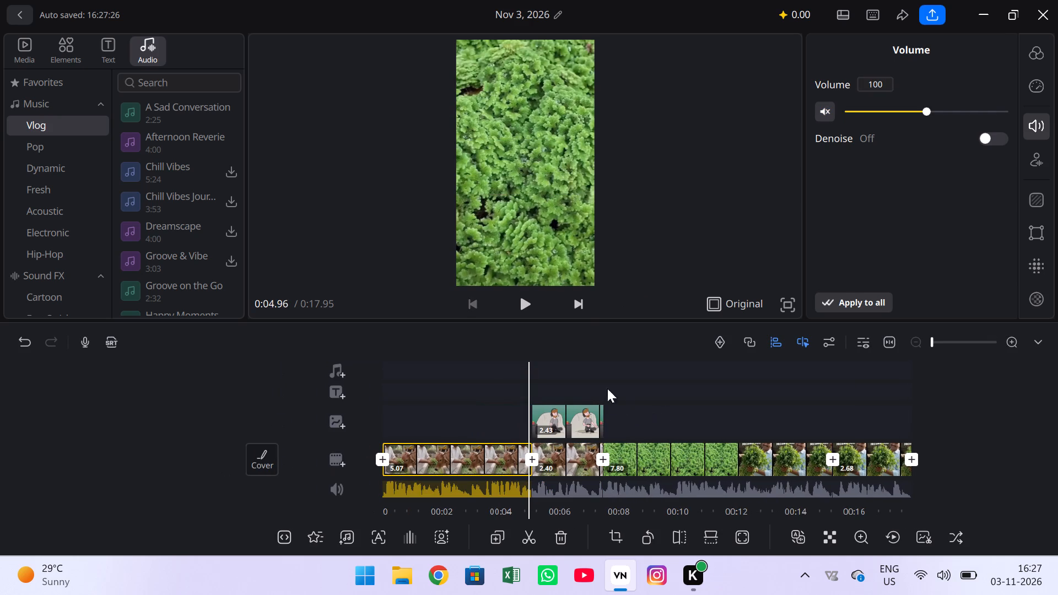
pyautogui.click(571, 424)
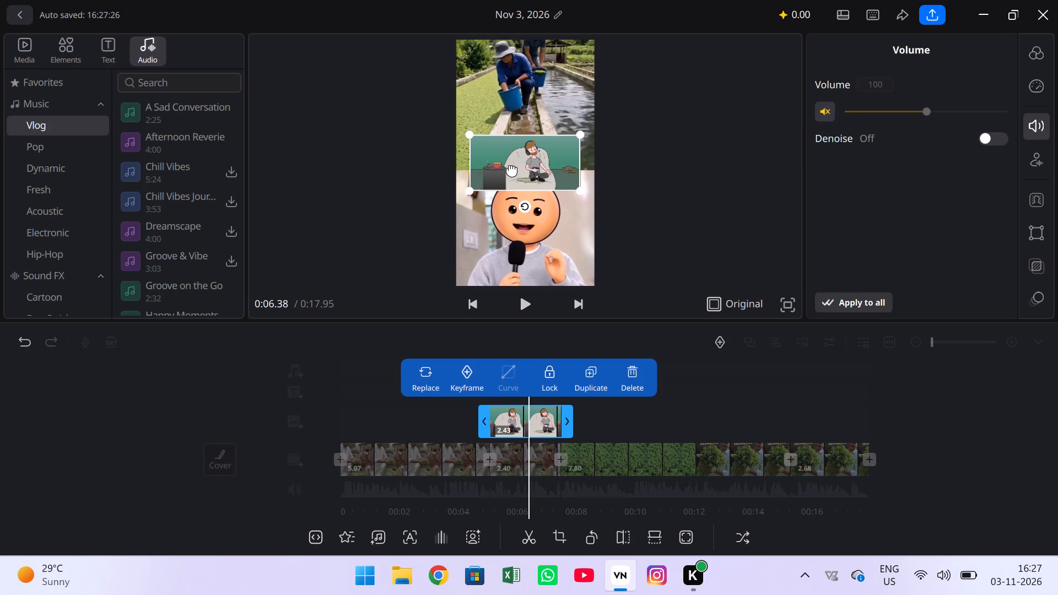
pyautogui.moveTo(512, 169); pyautogui.dragTo(486, 264)
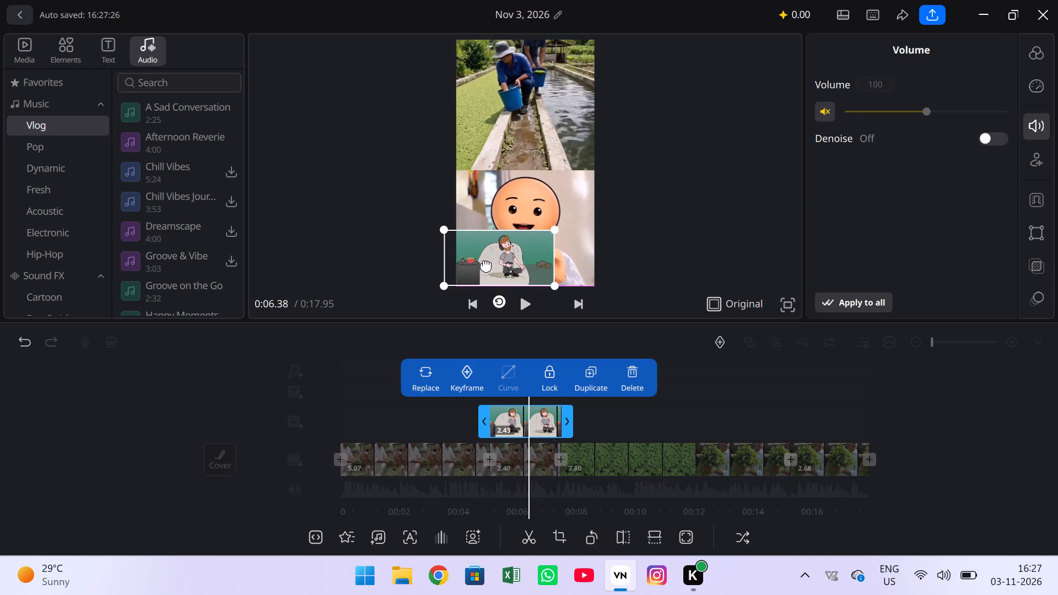
pyautogui.moveTo(486, 264); pyautogui.dragTo(478, 267)
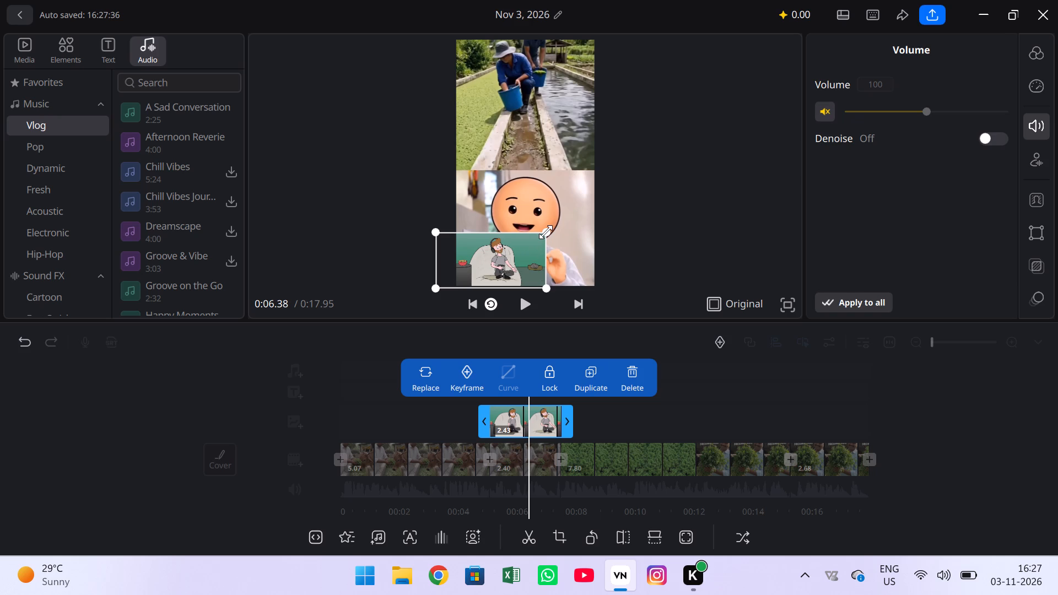
pyautogui.moveTo(546, 232); pyautogui.dragTo(589, 154)
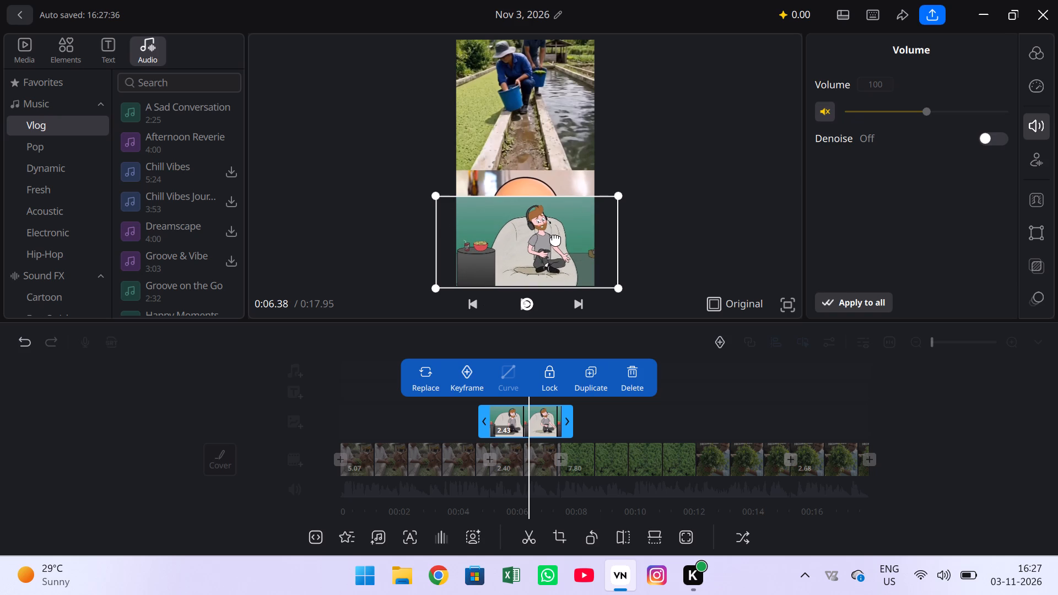
pyautogui.moveTo(555, 240); pyautogui.dragTo(515, 239)
pyautogui.moveTo(577, 196); pyautogui.dragTo(595, 175)
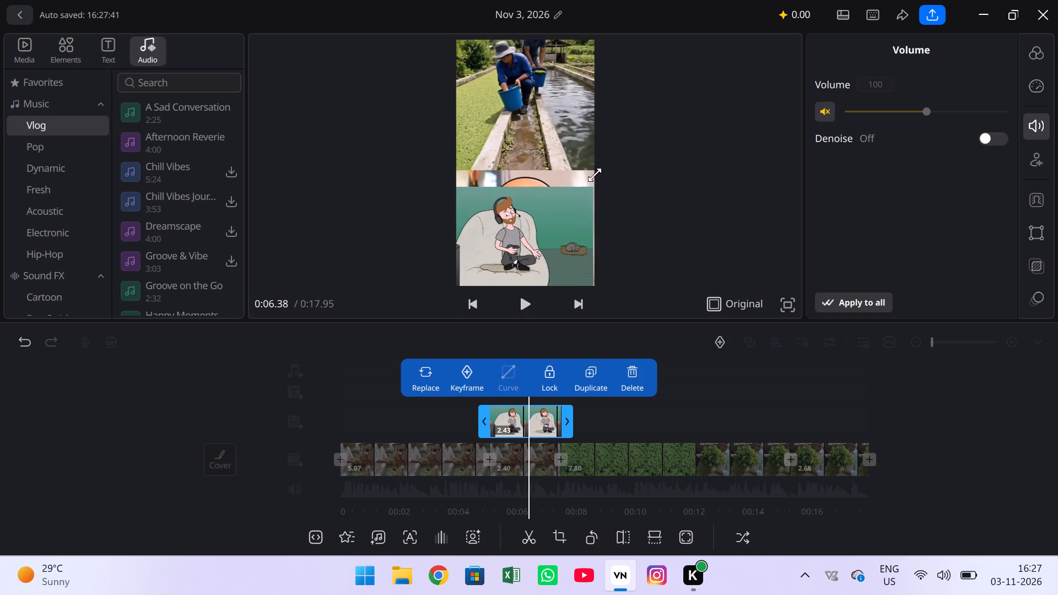
pyautogui.moveTo(595, 175); pyautogui.dragTo(609, 166)
pyautogui.moveTo(550, 220); pyautogui.dragTo(549, 214)
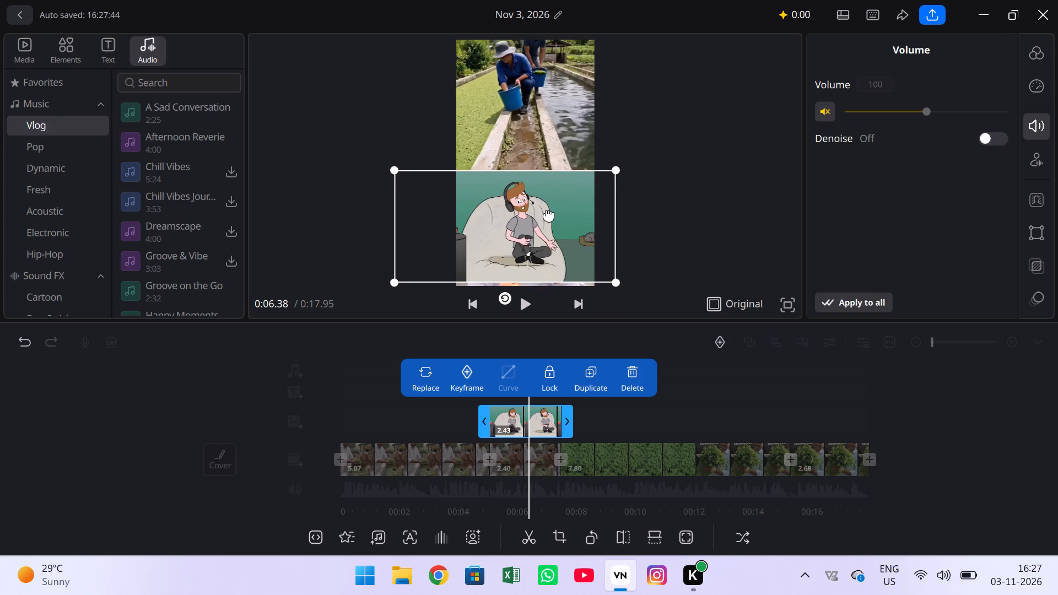
pyautogui.moveTo(549, 214); pyautogui.dragTo(543, 223)
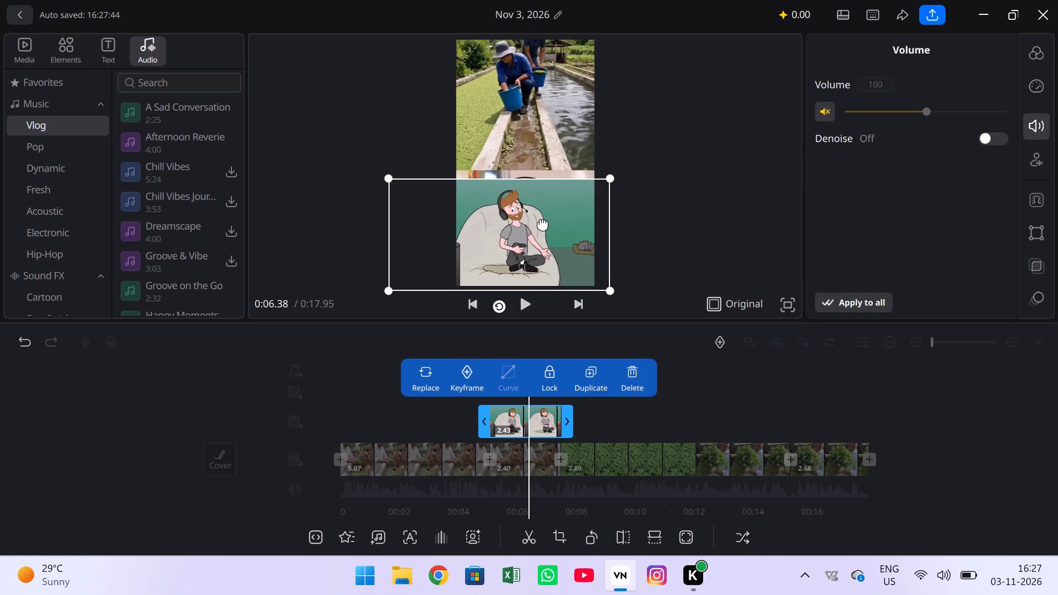
pyautogui.moveTo(609, 180); pyautogui.dragTo(612, 175)
pyautogui.moveTo(612, 175); pyautogui.dragTo(616, 171)
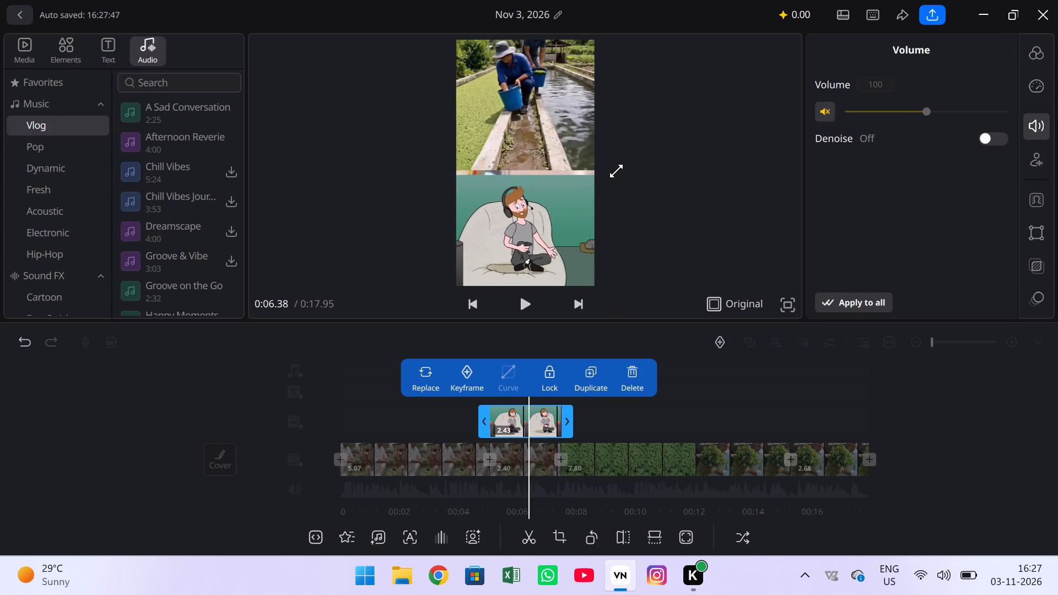
pyautogui.moveTo(616, 171); pyautogui.dragTo(617, 170)
pyautogui.moveTo(554, 198); pyautogui.dragTo(557, 192)
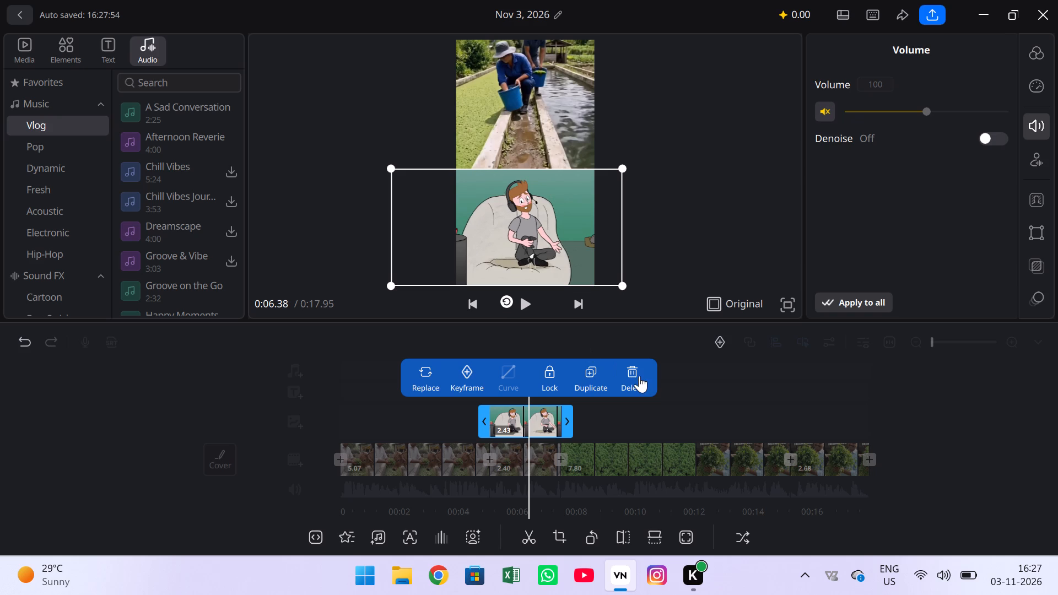
pyautogui.click(644, 407)
# Add the vertical close-up cartoon video from Downloads as an overlay clip starting at 15.26 s.
pyautogui.moveTo(554, 392); pyautogui.dragTo(593, 386)
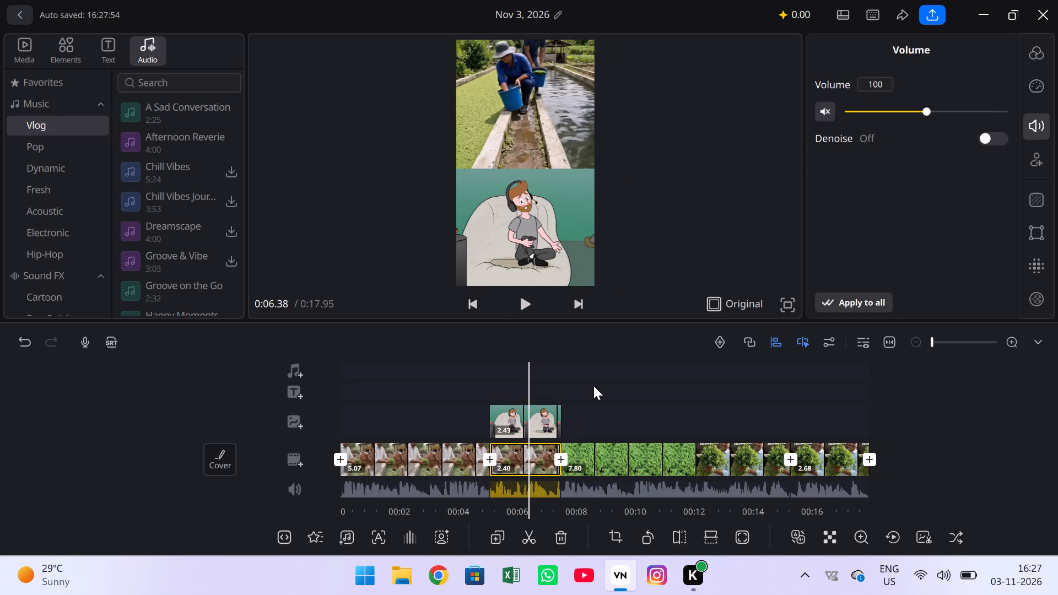
pyautogui.moveTo(593, 386); pyautogui.dragTo(641, 393)
pyautogui.click(521, 304)
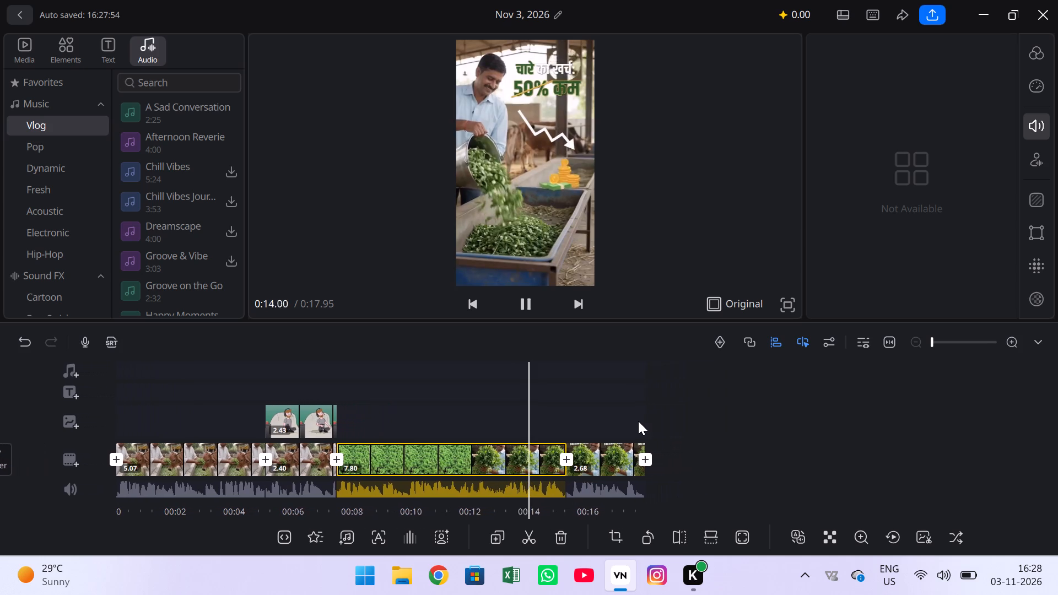
pyautogui.press('space')
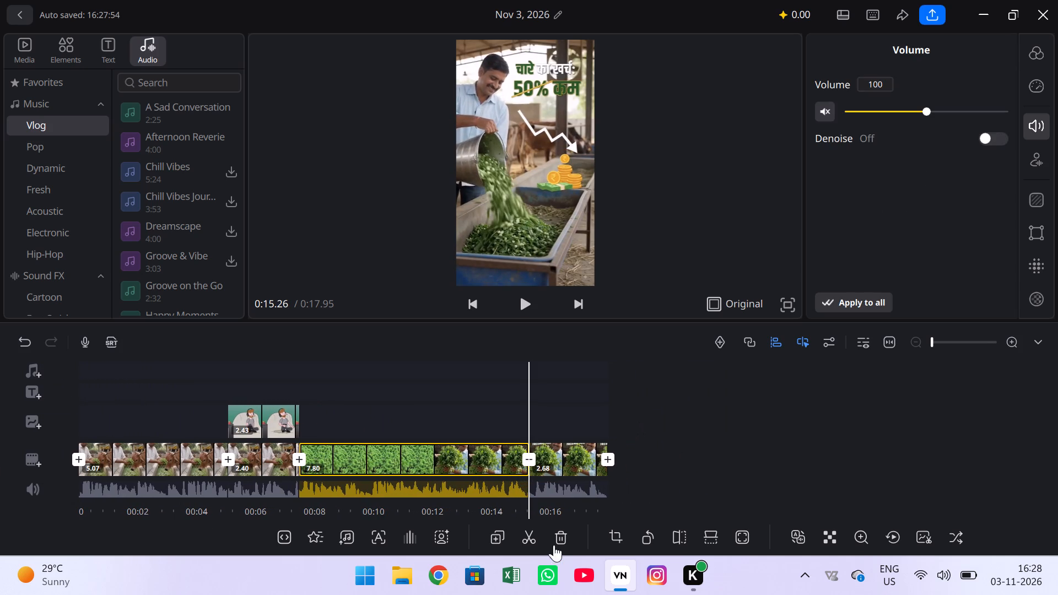
pyautogui.click(41, 430)
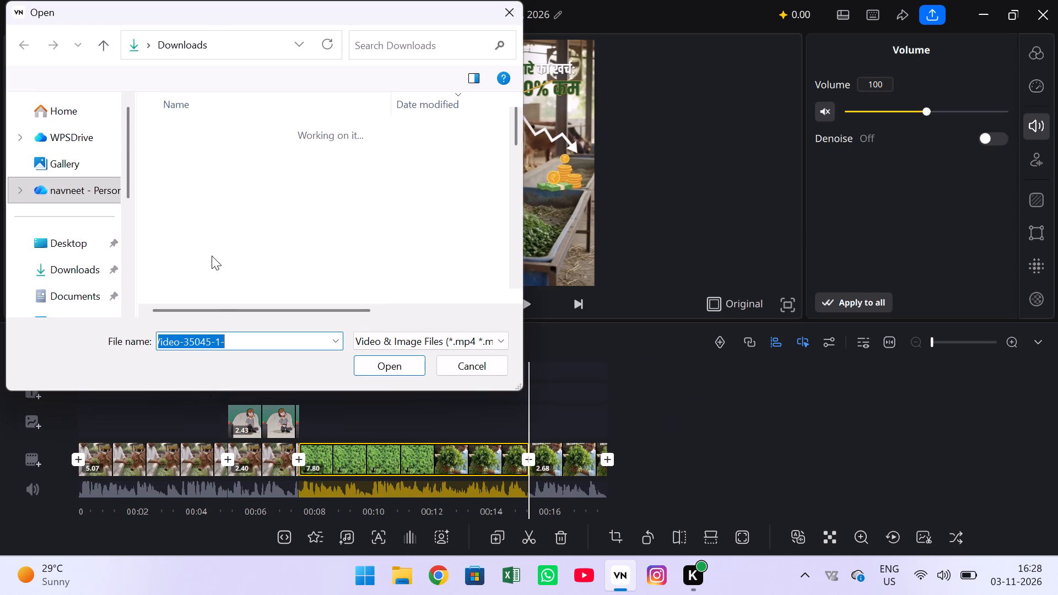
pyautogui.doubleClick(204, 288)
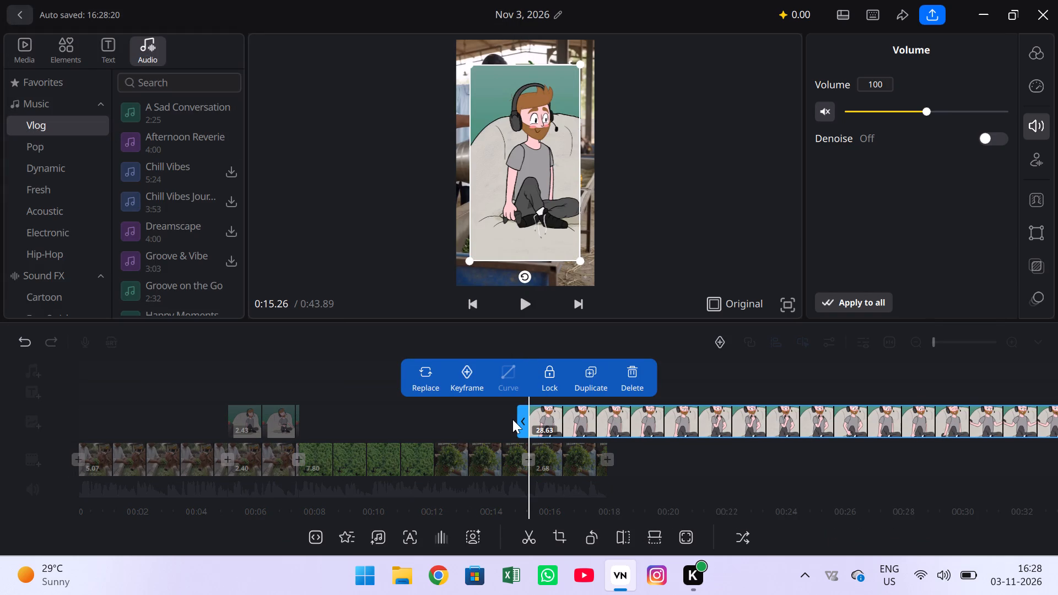
# Trim about 4 s off the start of the vertical cartoon overlay clip.
pyautogui.moveTo(527, 420); pyautogui.dragTo(646, 429)
# Move the vertical cartoon overlay earlier so it starts at about 7.5 s, directly after the first cartoon overlay.
pyautogui.moveTo(739, 433); pyautogui.dragTo(730, 425)
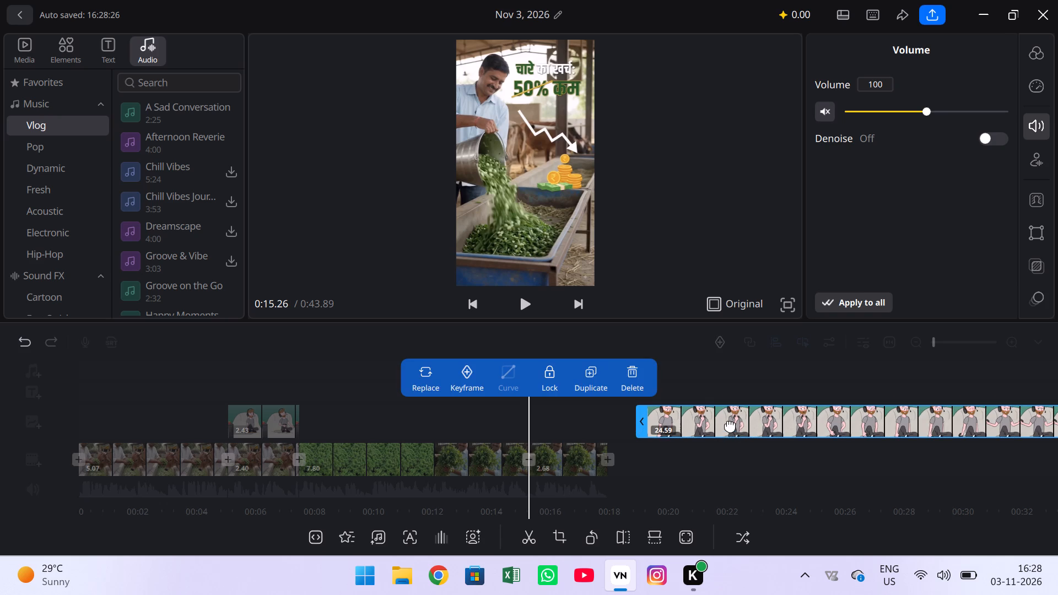
pyautogui.moveTo(730, 425); pyautogui.dragTo(514, 419)
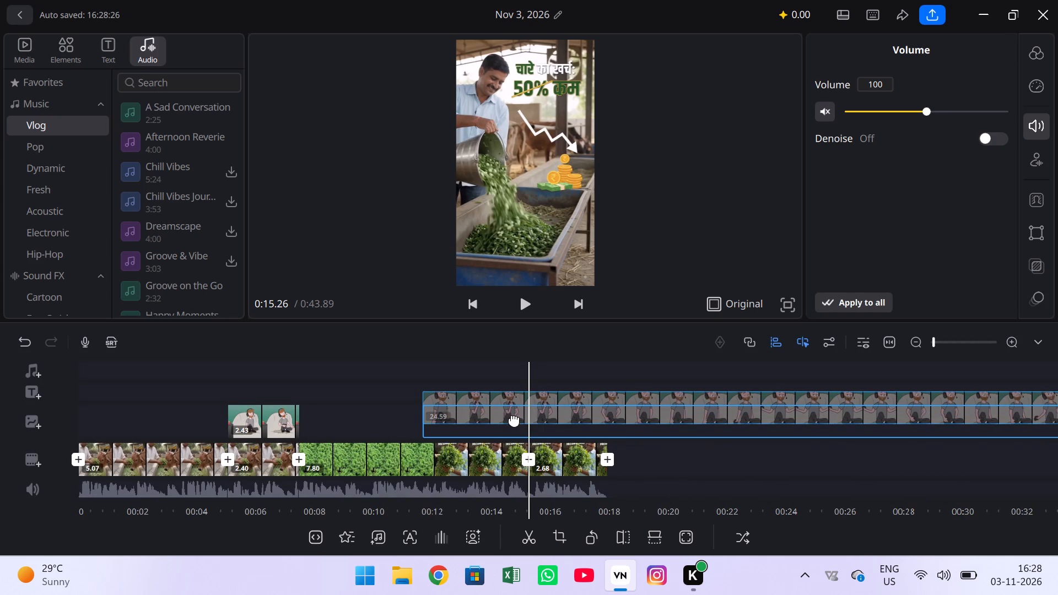
pyautogui.moveTo(514, 419); pyautogui.dragTo(494, 427)
pyautogui.moveTo(662, 419); pyautogui.dragTo(546, 418)
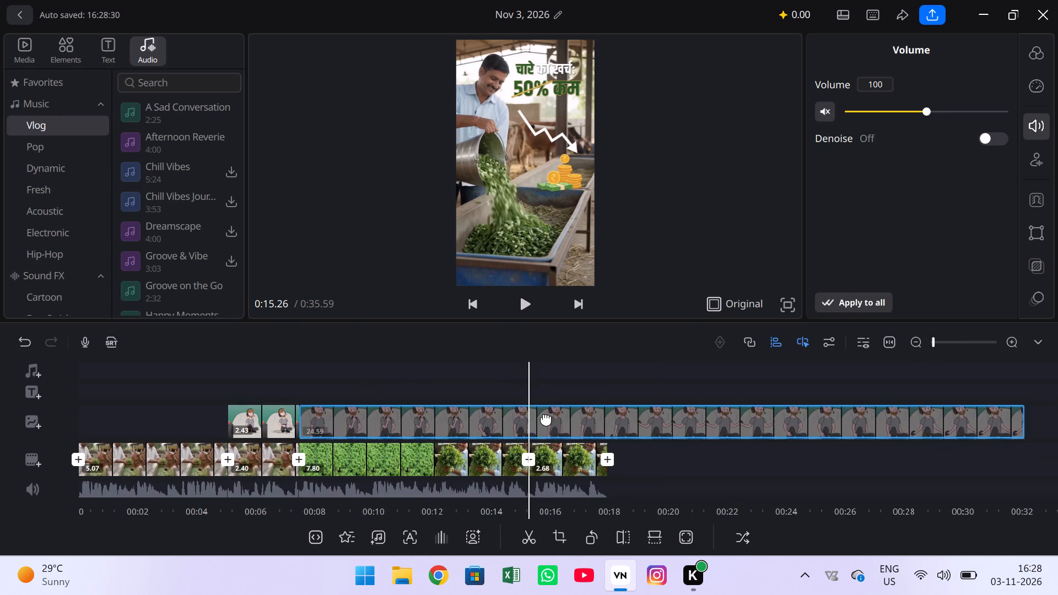
pyautogui.moveTo(546, 418); pyautogui.dragTo(482, 426)
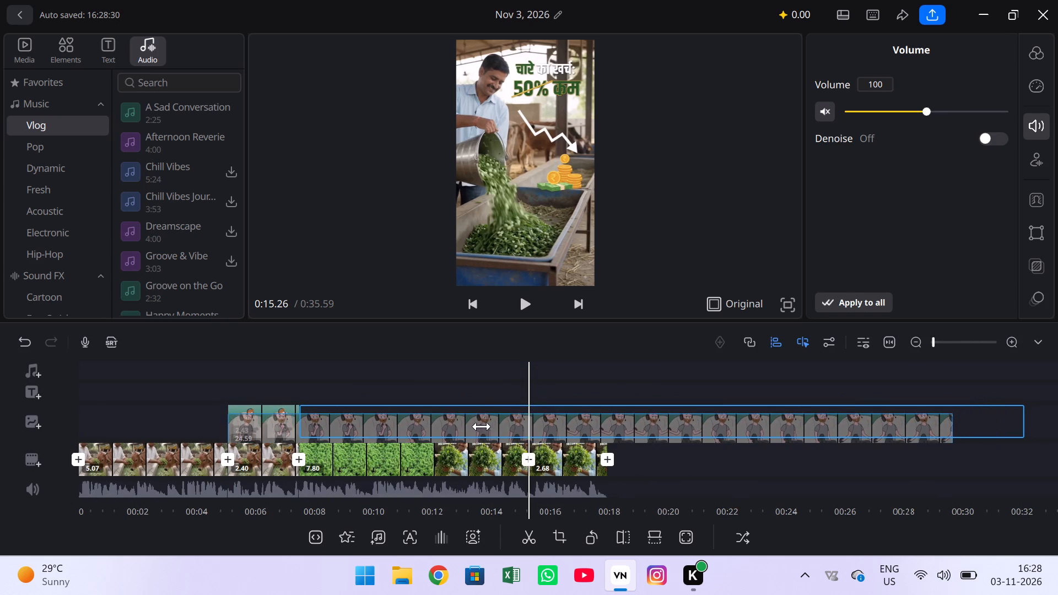
pyautogui.moveTo(482, 426); pyautogui.dragTo(479, 418)
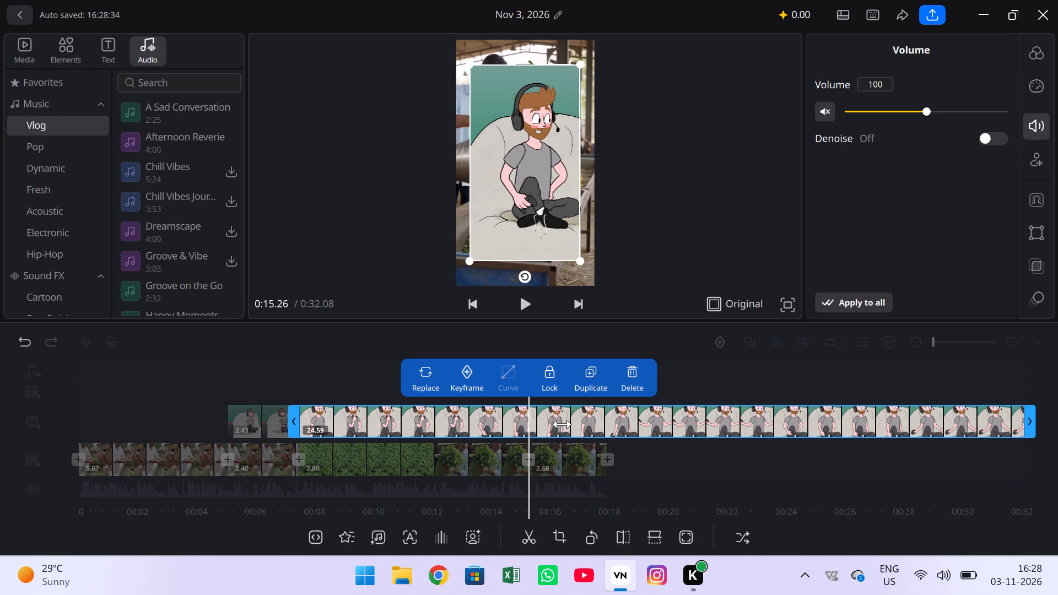
# Split the vertical cartoon overlay at 15.26 s and delete the part before the split.
pyautogui.click(528, 542)
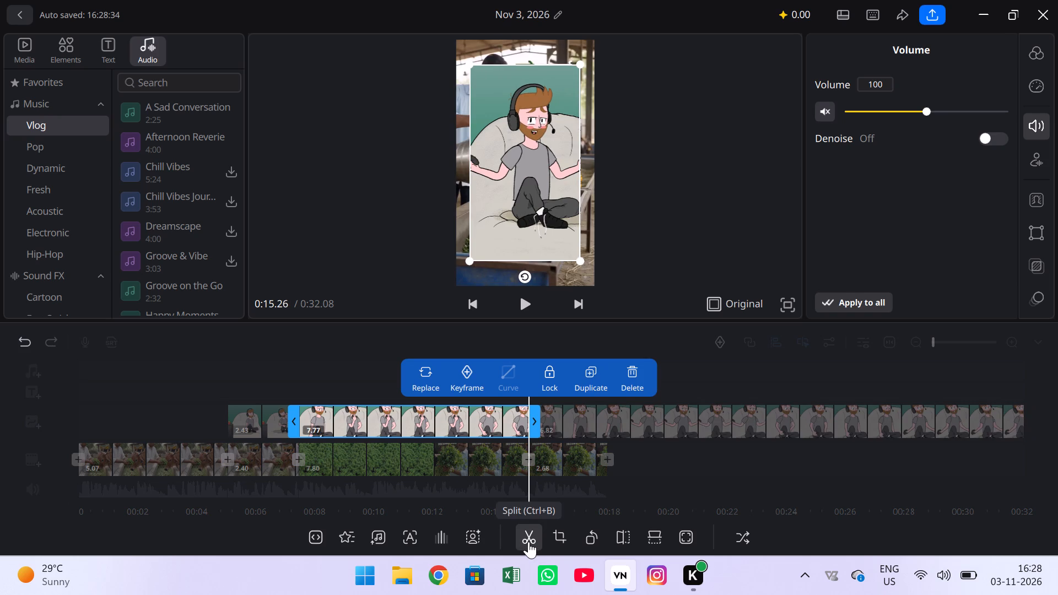
pyautogui.click(634, 375)
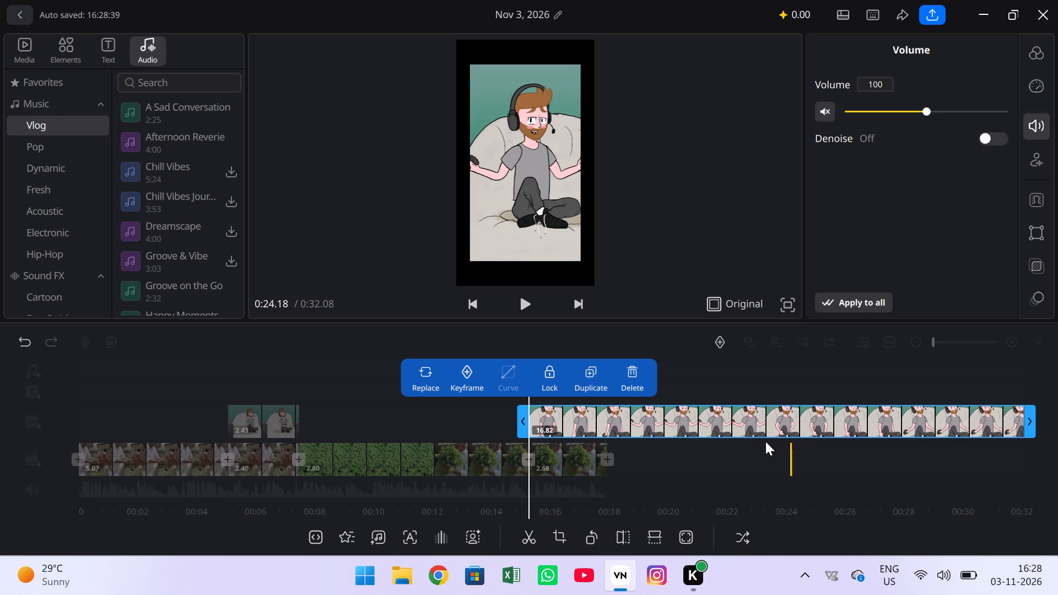
# Split the remaining vertical cartoon overlay at 17.97 s, where the main video ends, and delete the excess after it.
pyautogui.moveTo(698, 461); pyautogui.dragTo(620, 466)
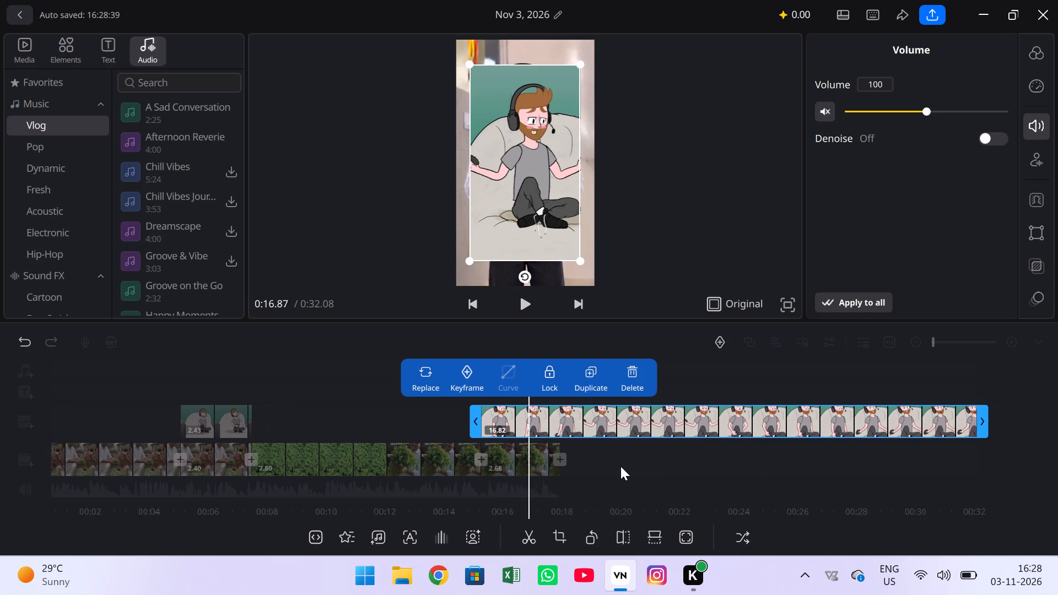
pyautogui.moveTo(620, 466); pyautogui.dragTo(599, 467)
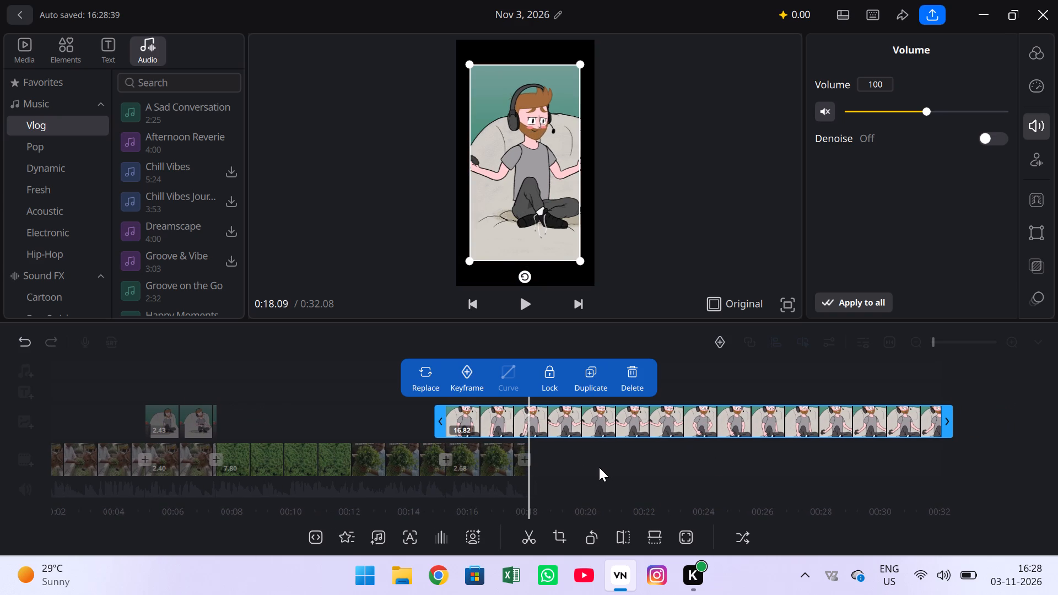
pyautogui.moveTo(599, 467); pyautogui.dragTo(602, 467)
pyautogui.click(526, 531)
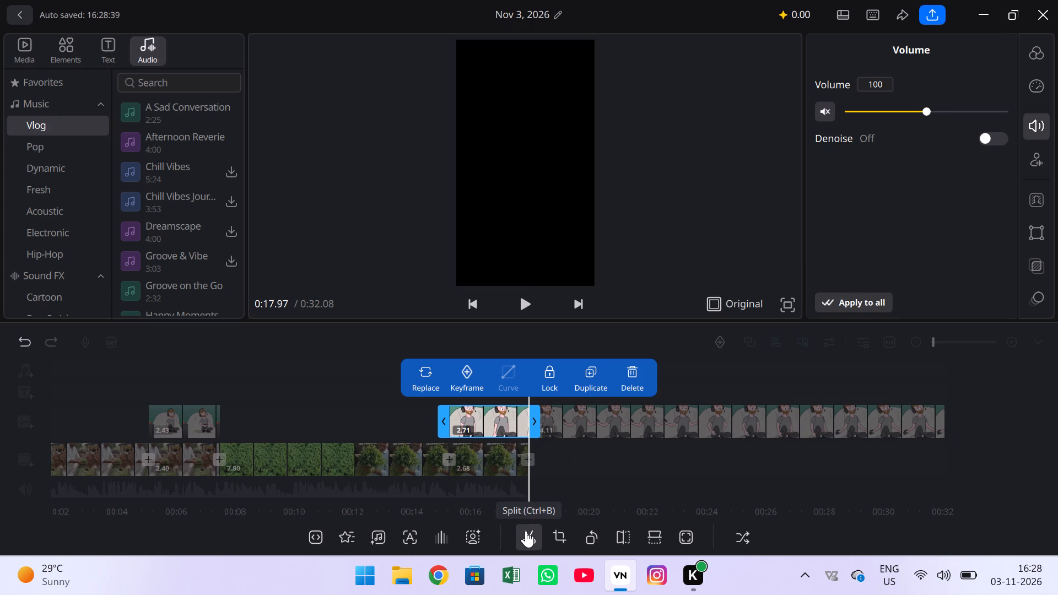
pyautogui.click(647, 408)
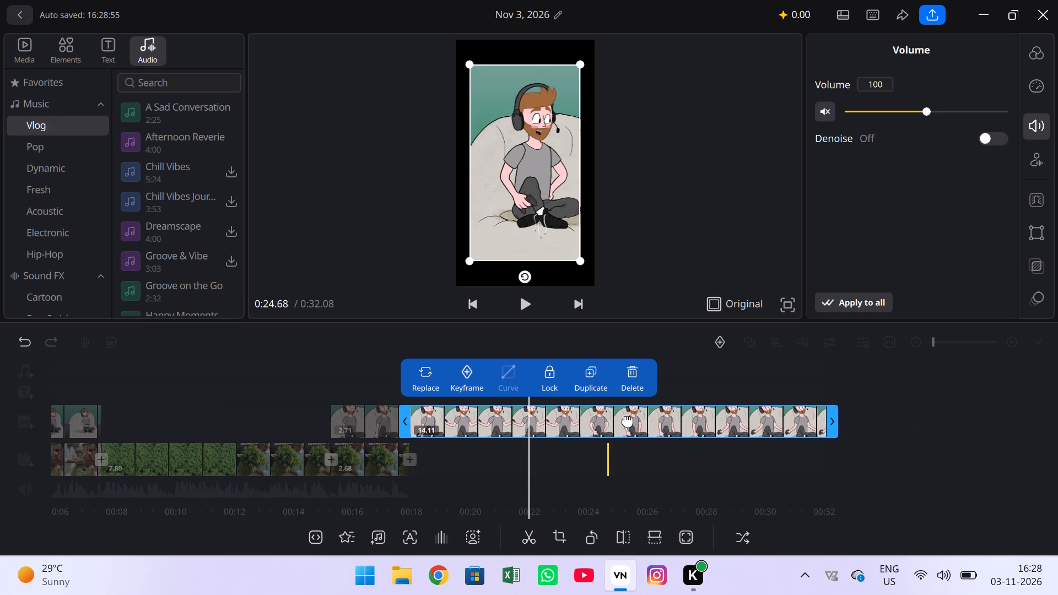
pyautogui.click(640, 374)
# Reposition and enlarge the final cartoon overlay so it fills the whole frame, covering the presenter.
pyautogui.moveTo(578, 431); pyautogui.dragTo(678, 437)
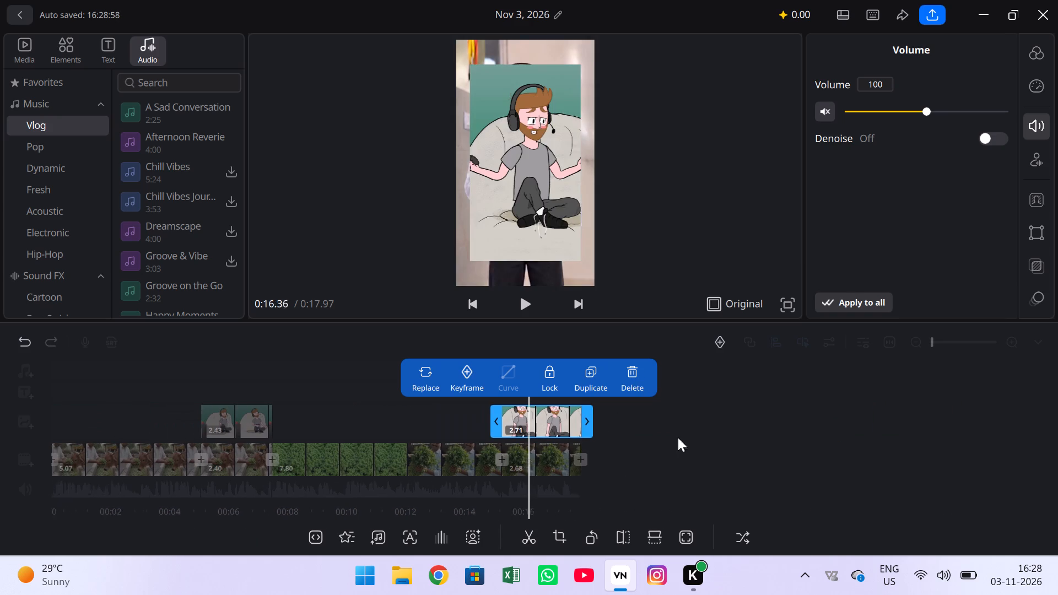
pyautogui.moveTo(678, 437); pyautogui.dragTo(774, 440)
pyautogui.moveTo(590, 408); pyautogui.dragTo(445, 420)
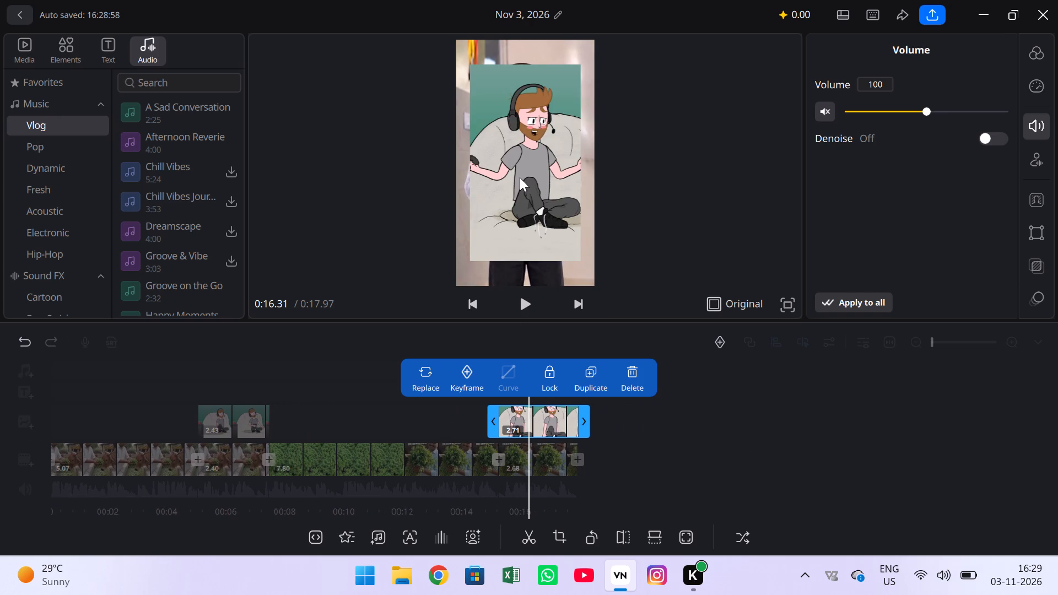
pyautogui.moveTo(520, 177); pyautogui.dragTo(500, 154)
pyautogui.moveTo(523, 176); pyautogui.dragTo(512, 163)
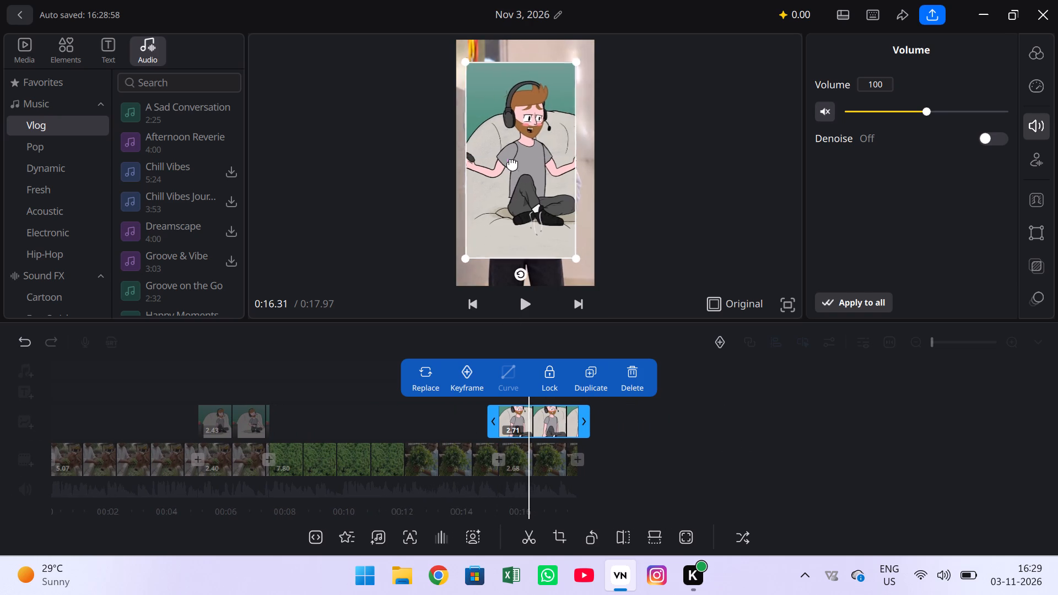
pyautogui.moveTo(512, 163); pyautogui.dragTo(510, 151)
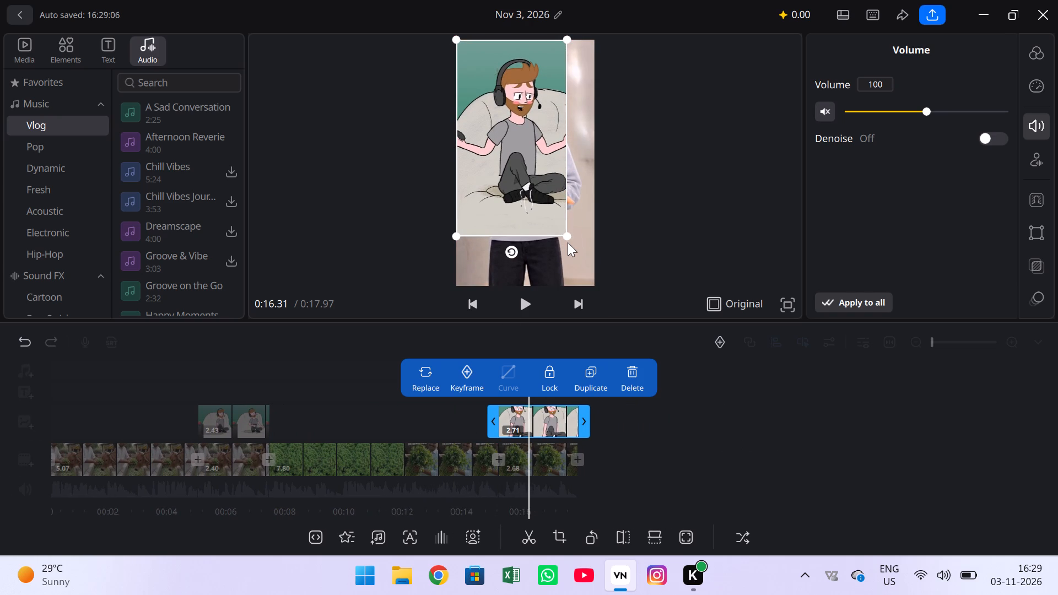
pyautogui.moveTo(567, 236); pyautogui.dragTo(589, 288)
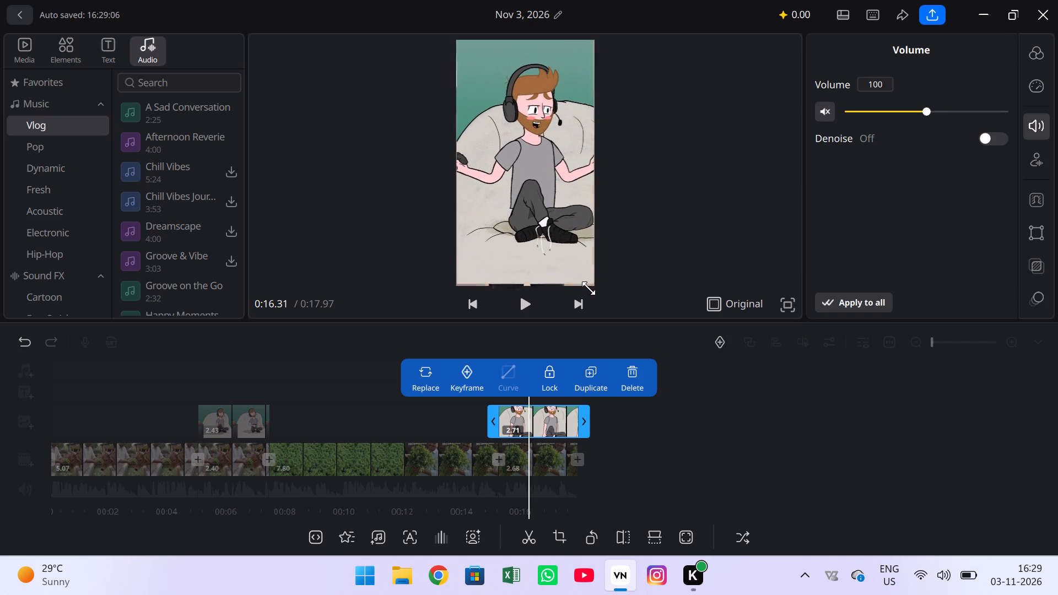
pyautogui.moveTo(589, 288); pyautogui.dragTo(589, 289)
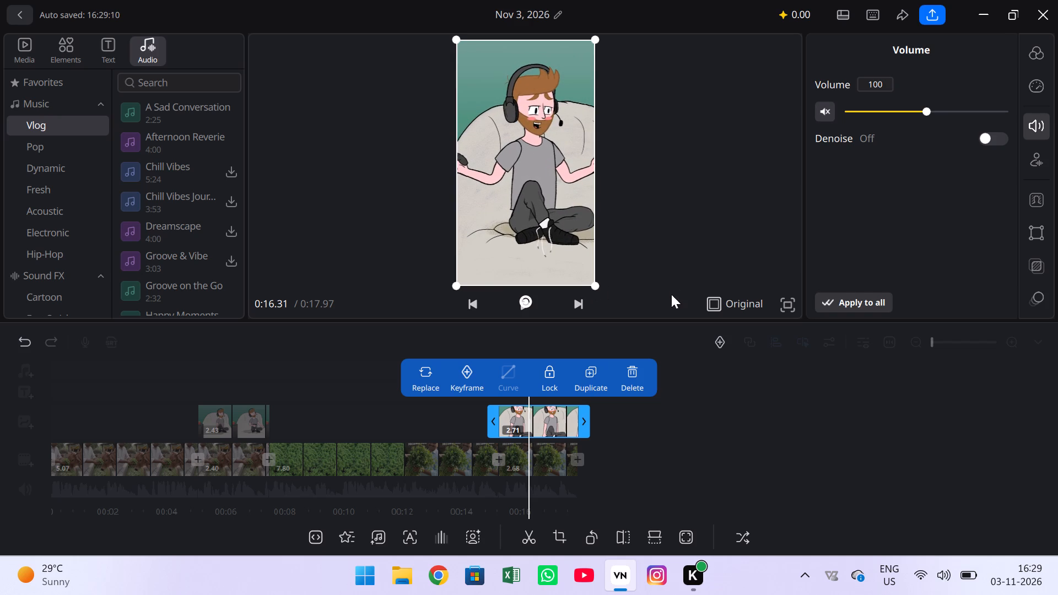
# Mute the final cartoon overlay clip.
pyautogui.click(649, 436)
pyautogui.click(563, 425)
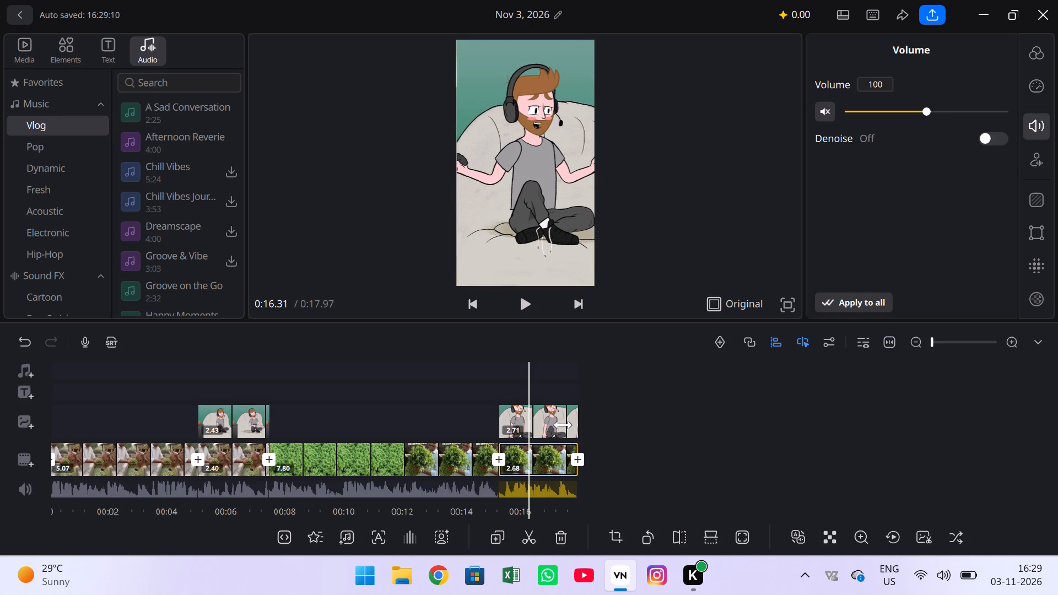
pyautogui.click(819, 105)
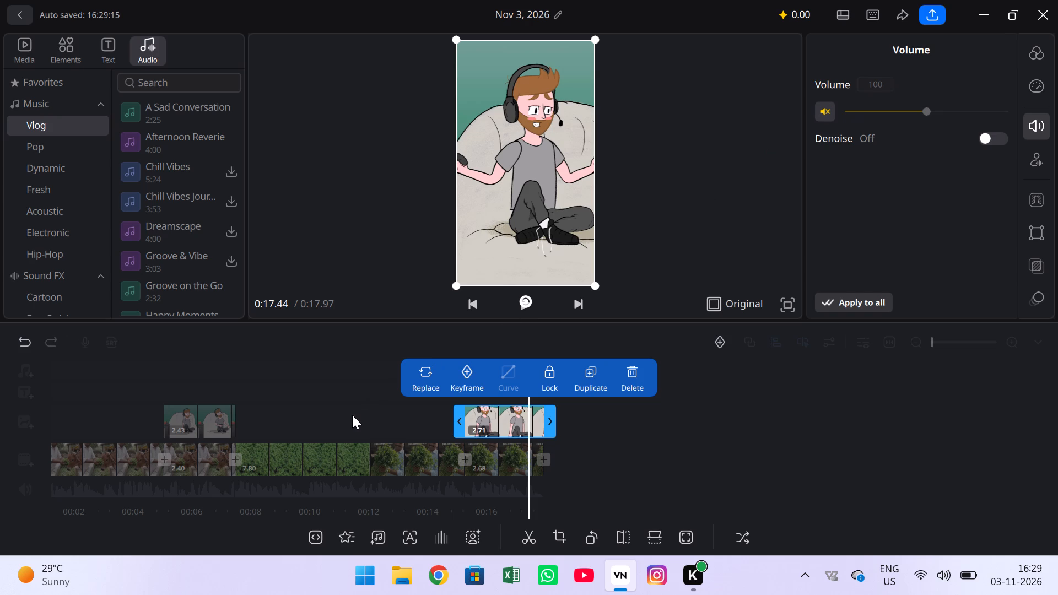
# Extend the start of the final cartoon overlay slightly earlier, making the clip 2.88 s long.
pyautogui.click(352, 415)
pyautogui.moveTo(352, 415); pyautogui.dragTo(651, 413)
pyautogui.click(525, 318)
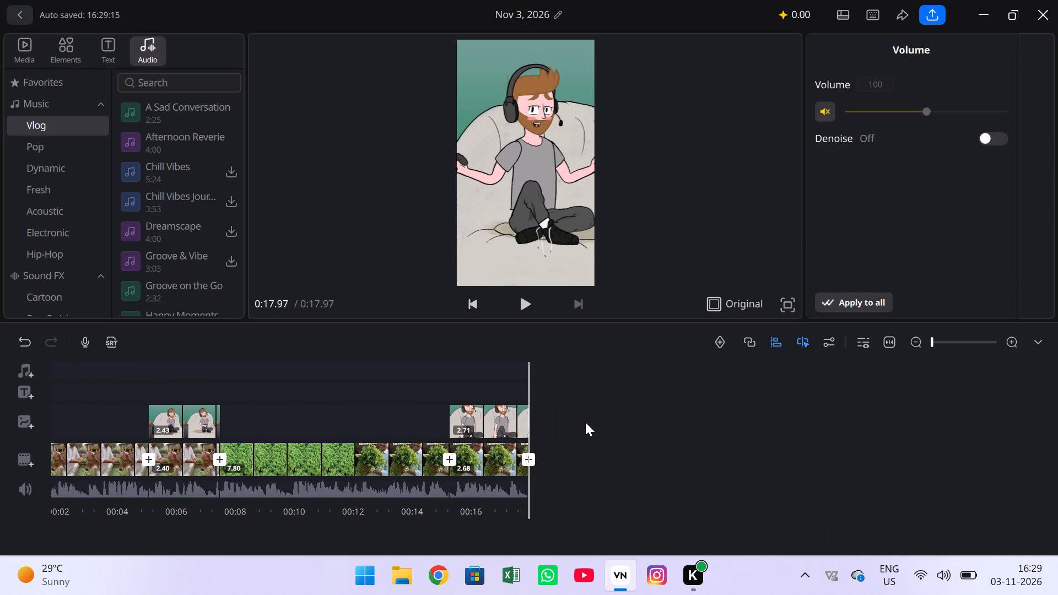
pyautogui.click(490, 428)
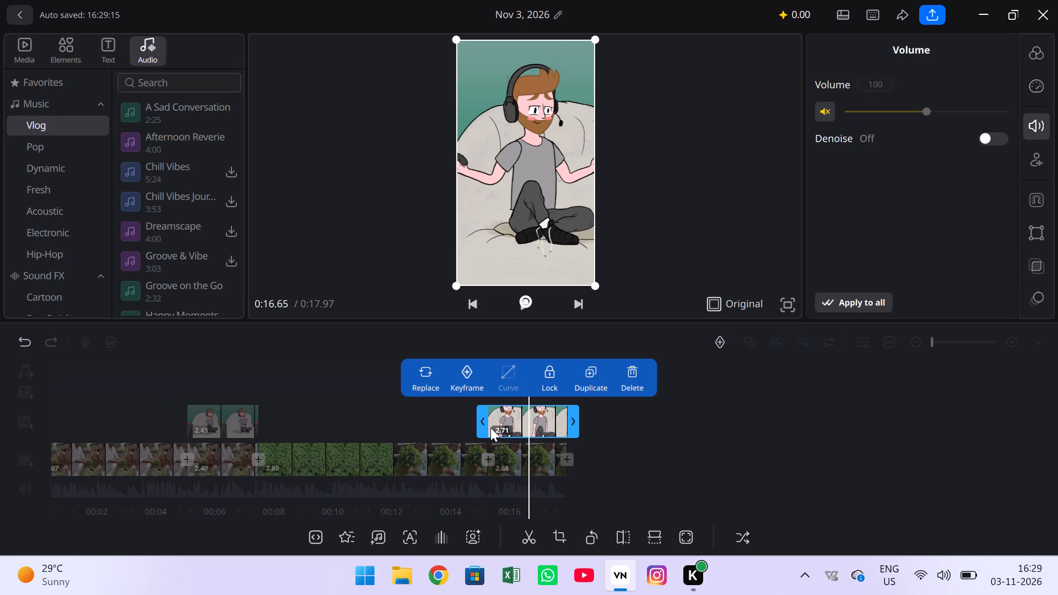
pyautogui.moveTo(486, 424); pyautogui.dragTo(484, 424)
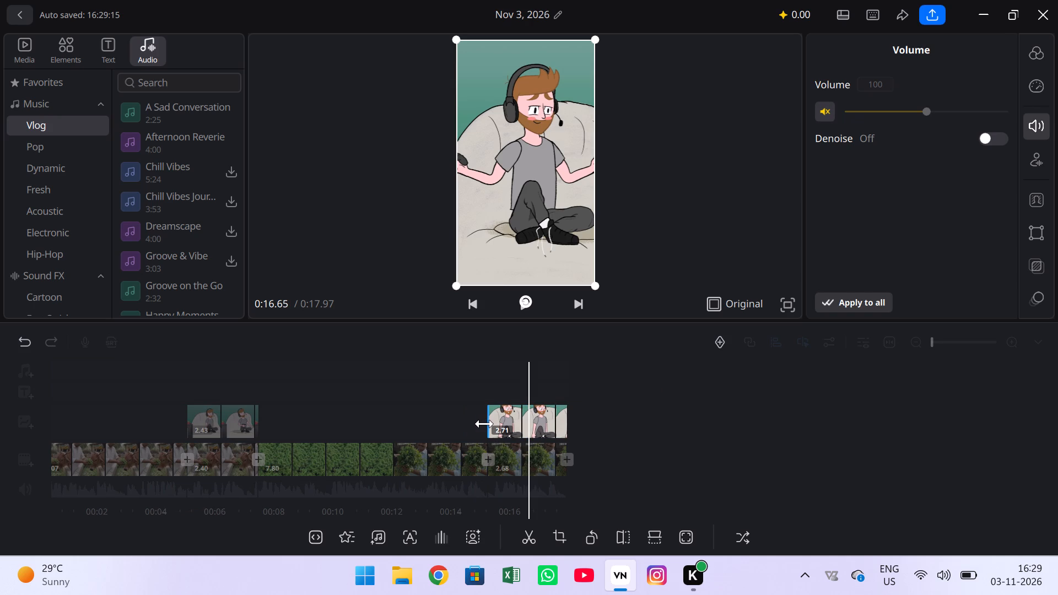
pyautogui.moveTo(484, 424); pyautogui.dragTo(481, 424)
pyautogui.click(433, 428)
# Play back the closing section with the cartoon overlay and review the timeline back to the beginning.
pyautogui.moveTo(433, 428); pyautogui.dragTo(471, 423)
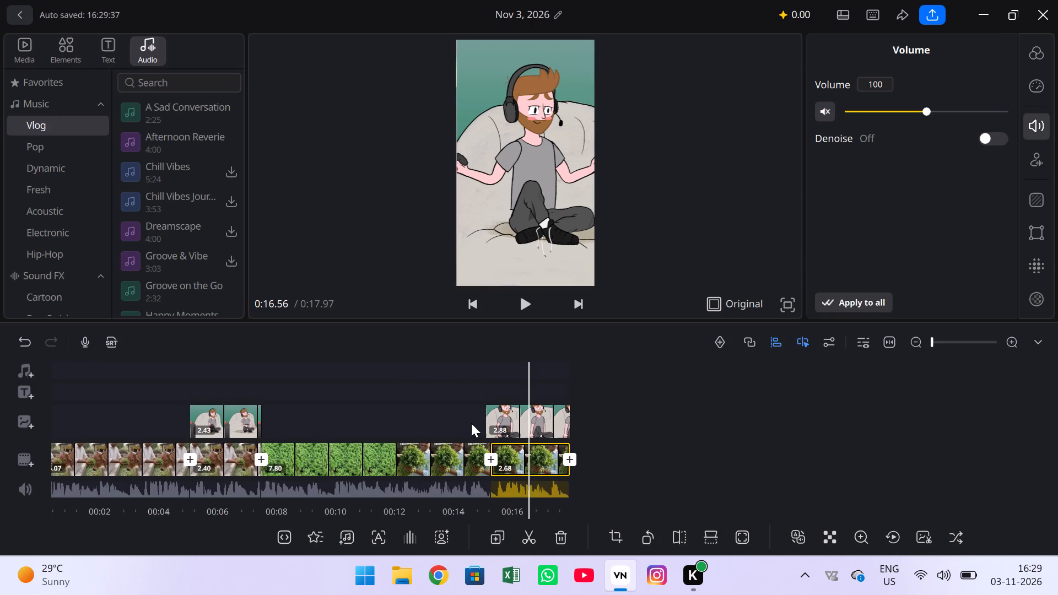
pyautogui.moveTo(471, 423); pyautogui.dragTo(523, 420)
pyautogui.click(527, 313)
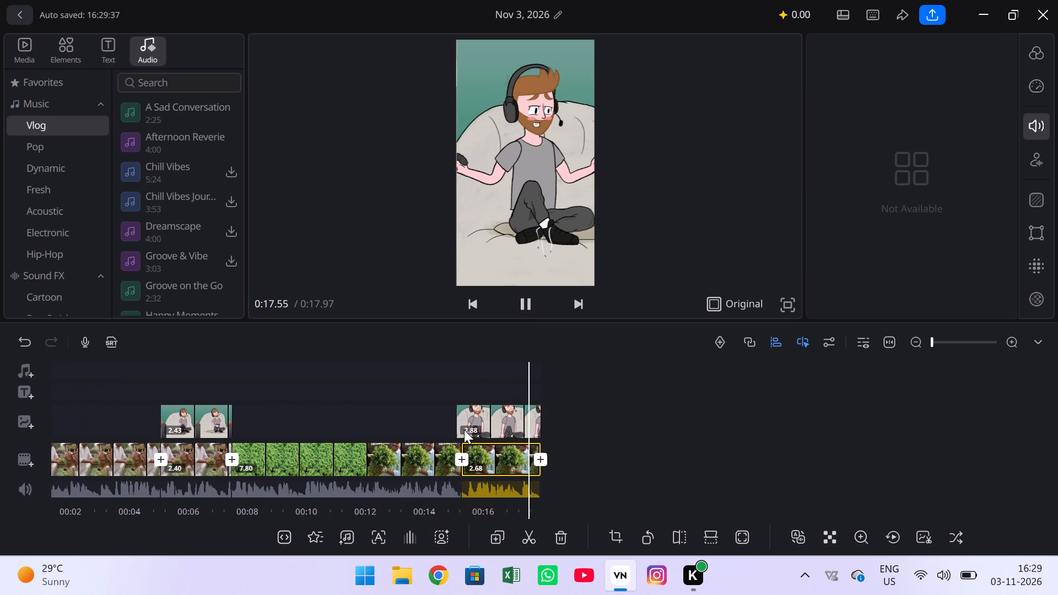
pyautogui.moveTo(414, 435); pyautogui.dragTo(623, 420)
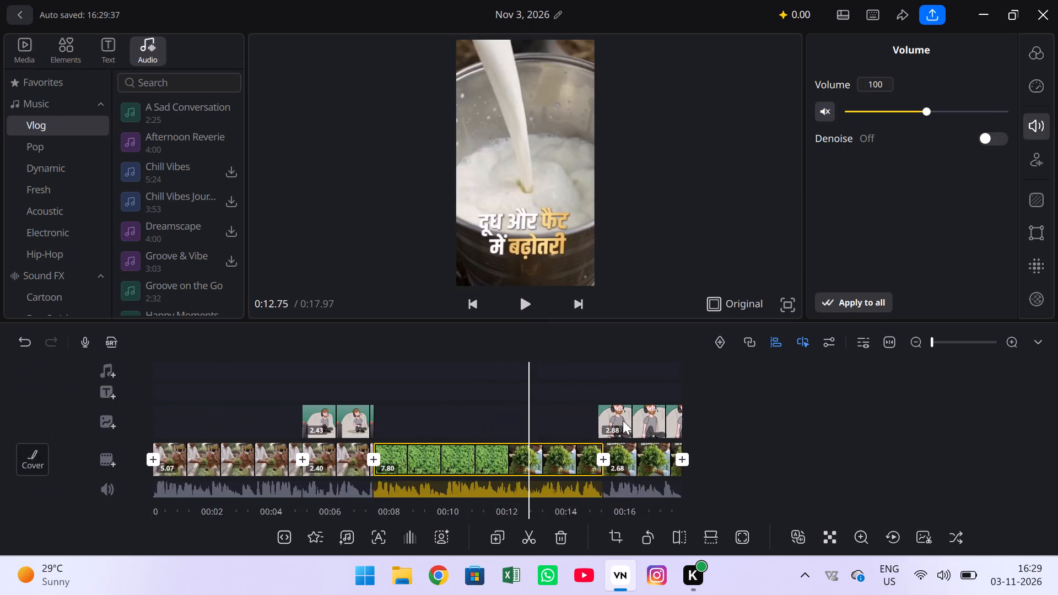
pyautogui.moveTo(623, 420); pyautogui.dragTo(658, 412)
pyautogui.moveTo(465, 426); pyautogui.dragTo(731, 408)
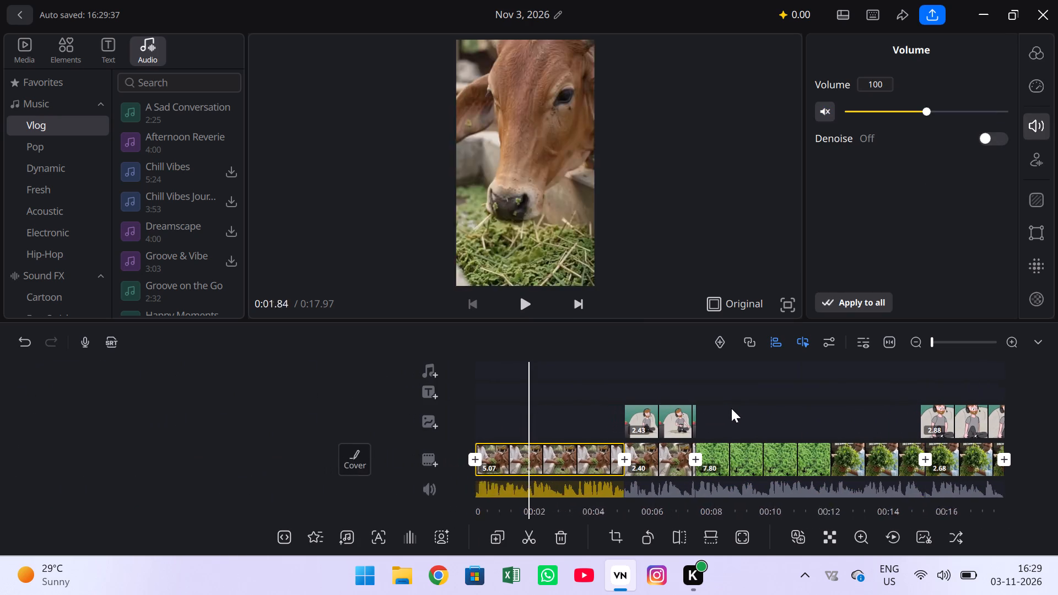
pyautogui.moveTo(731, 408); pyautogui.dragTo(795, 404)
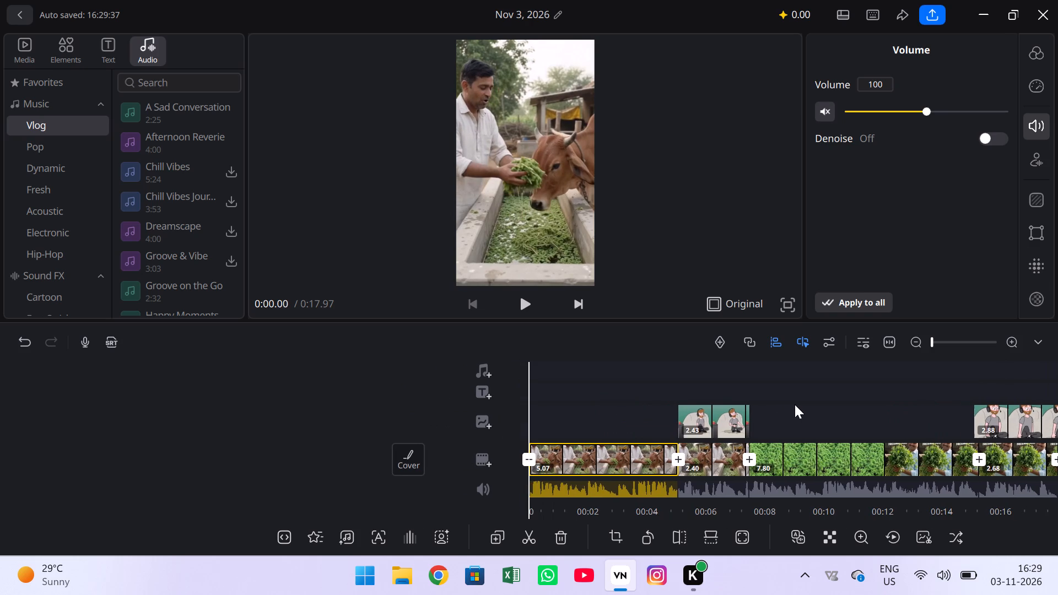
# Apply the Rotate 1 transition at the cut between the first and second main video clips.
pyautogui.moveTo(784, 408); pyautogui.dragTo(636, 444)
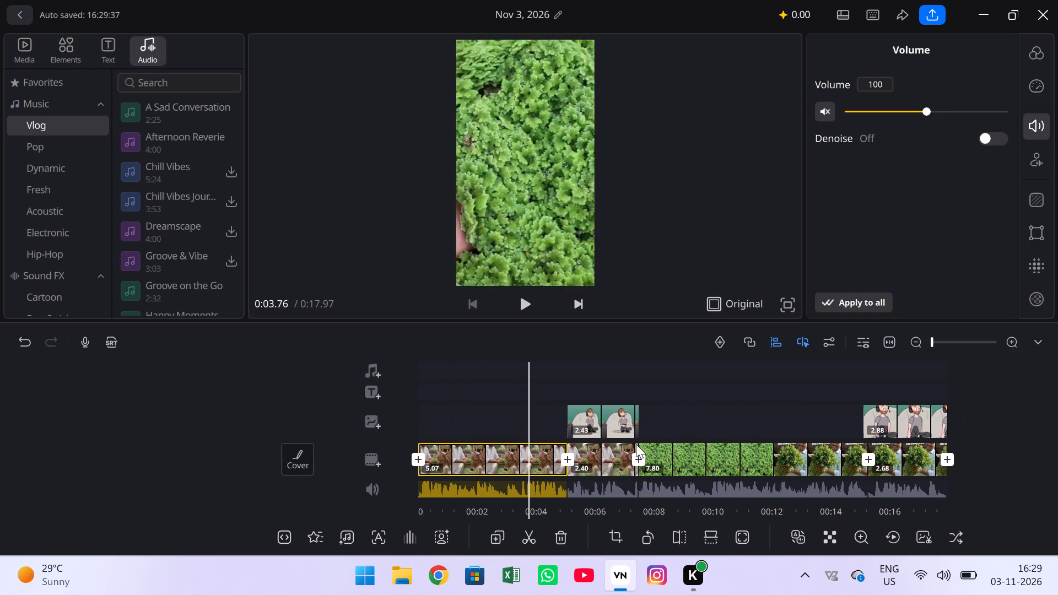
pyautogui.moveTo(636, 444); pyautogui.dragTo(627, 451)
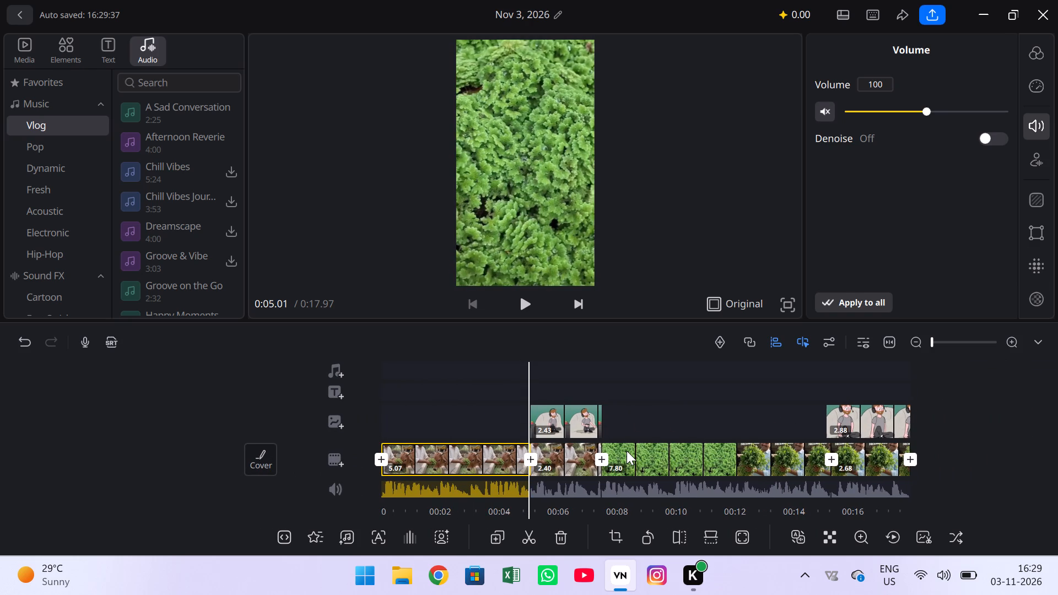
pyautogui.click(532, 464)
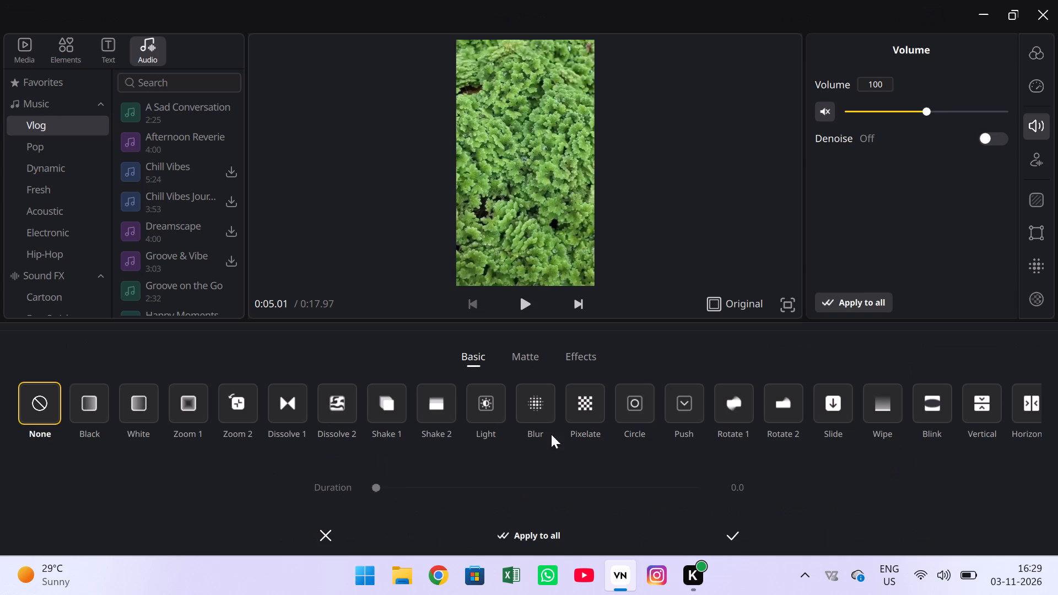
pyautogui.click(733, 406)
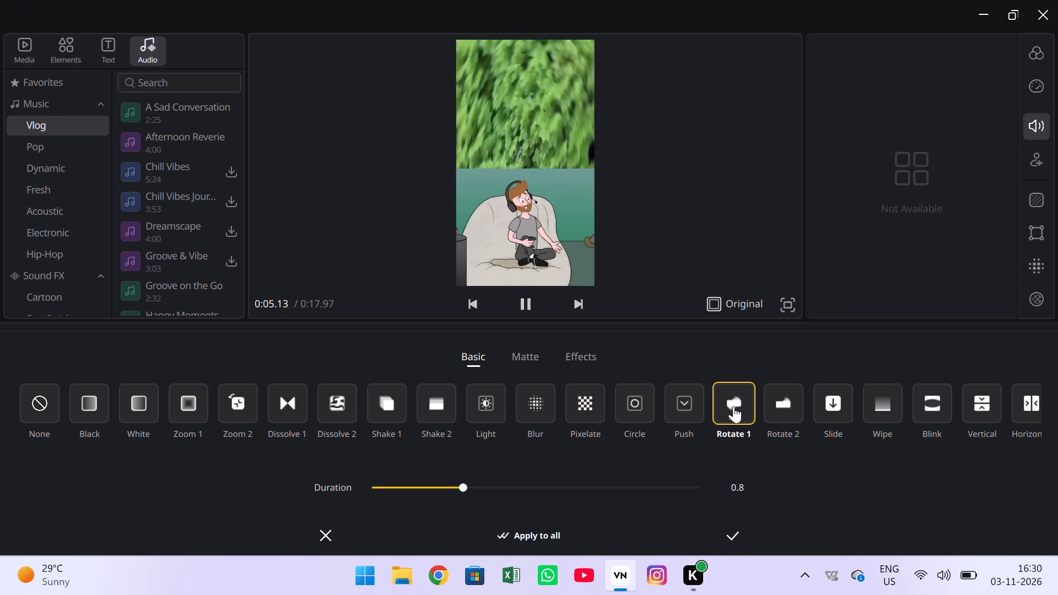
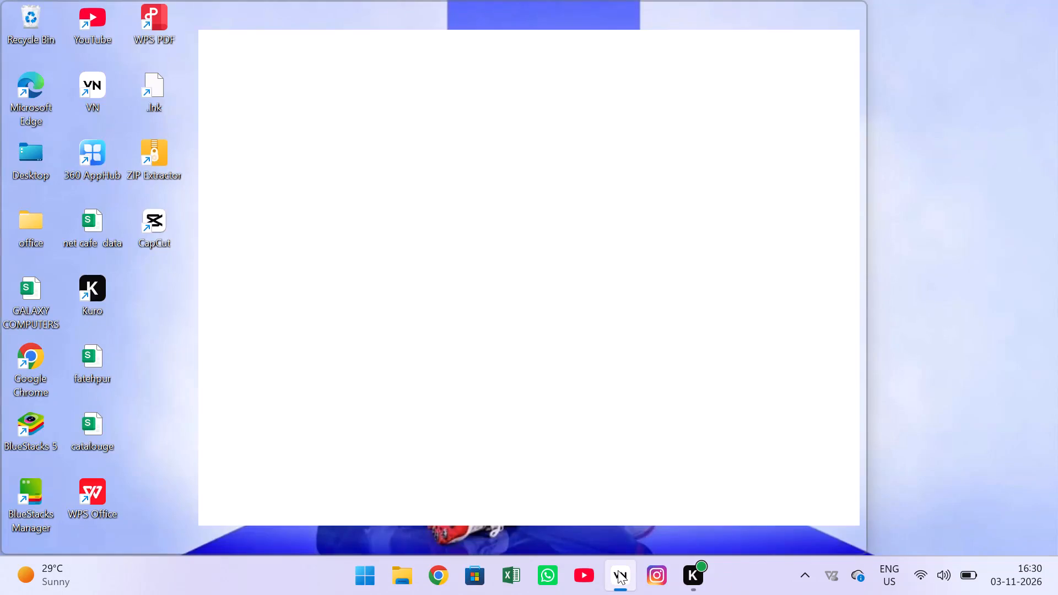
# Reopen the Nov 3, 2026 project with four clips and maximize the editor window.
pyautogui.click(407, 392)
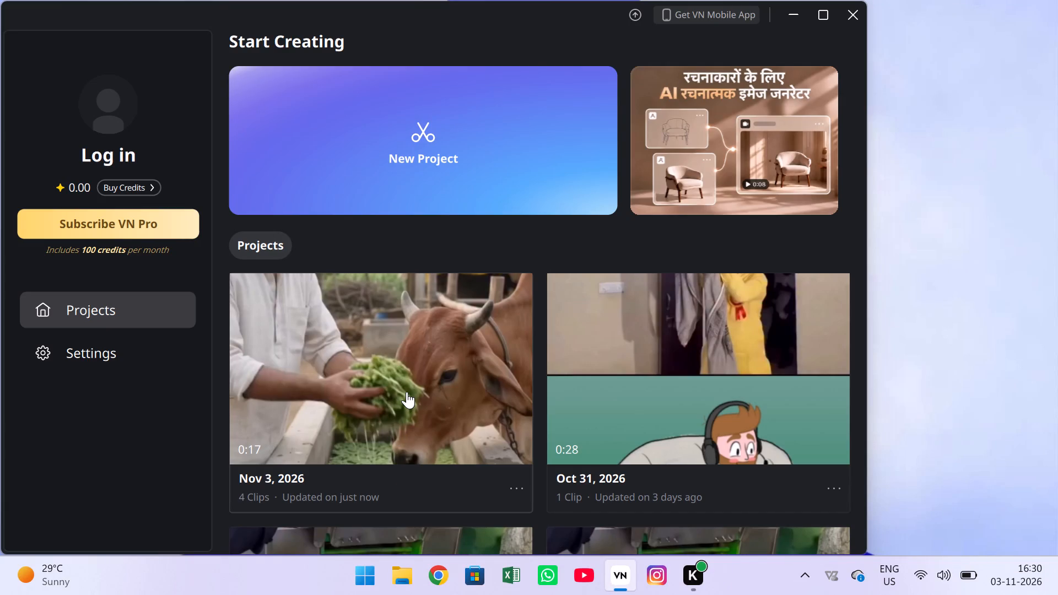
pyautogui.click(821, 6)
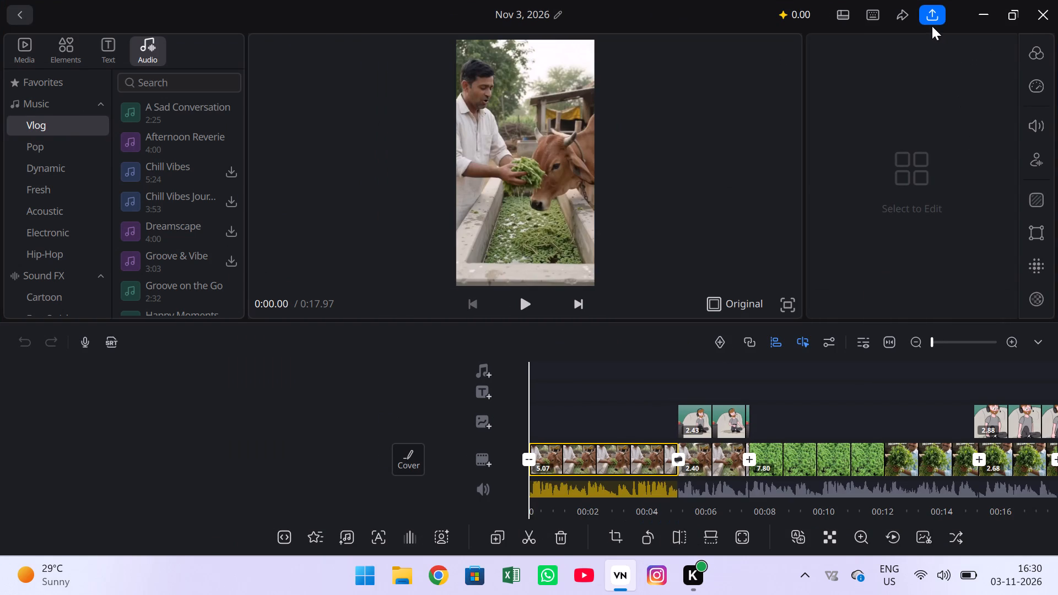
# Set up the video export with manual quality at 2.7K resolution and try to set the frame rate to 50 fps.
pyautogui.click(931, 7)
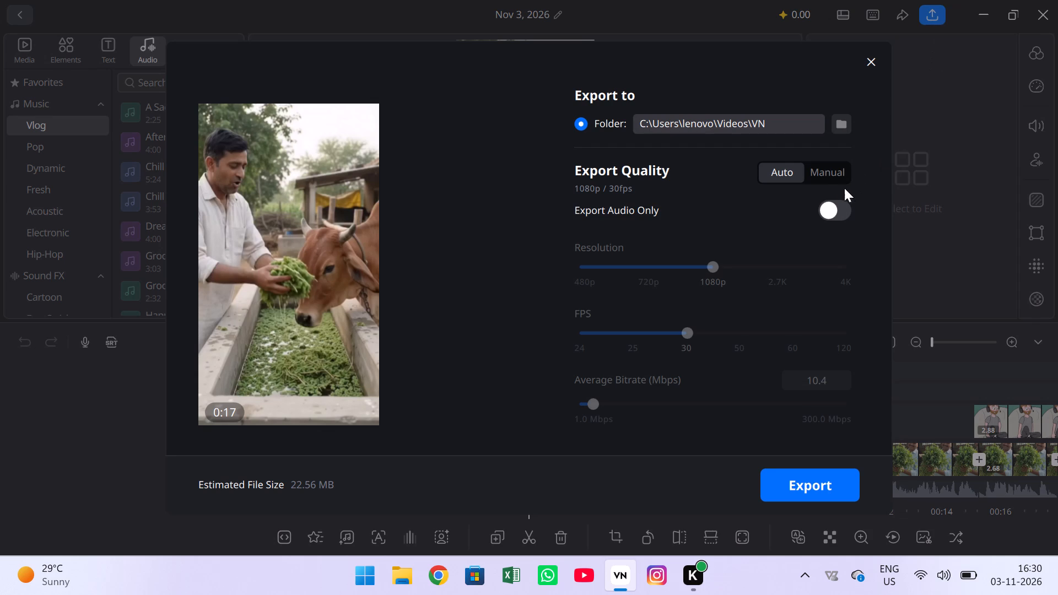
pyautogui.click(825, 171)
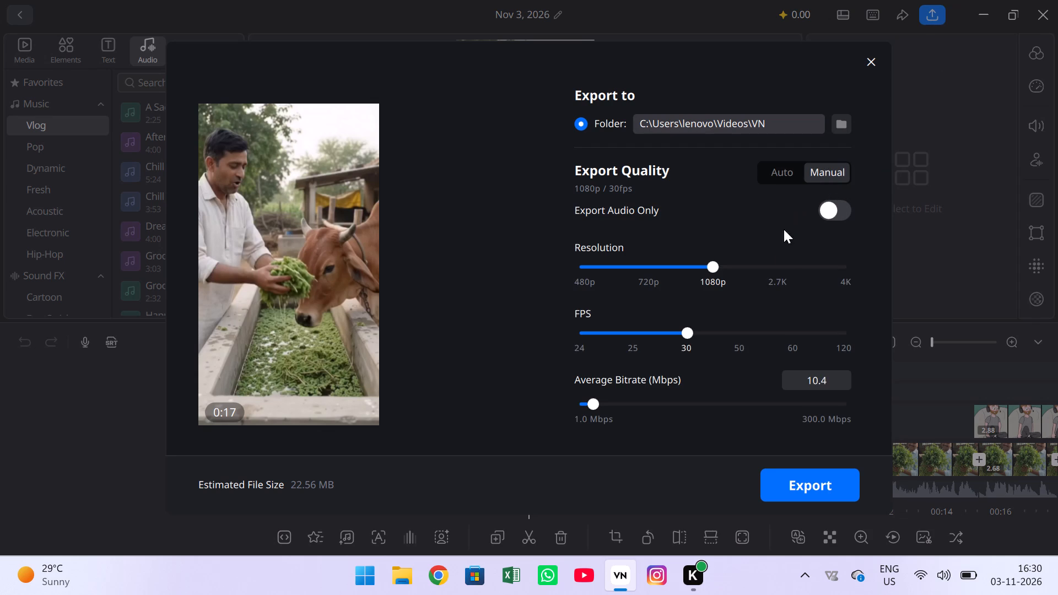
pyautogui.click(778, 267)
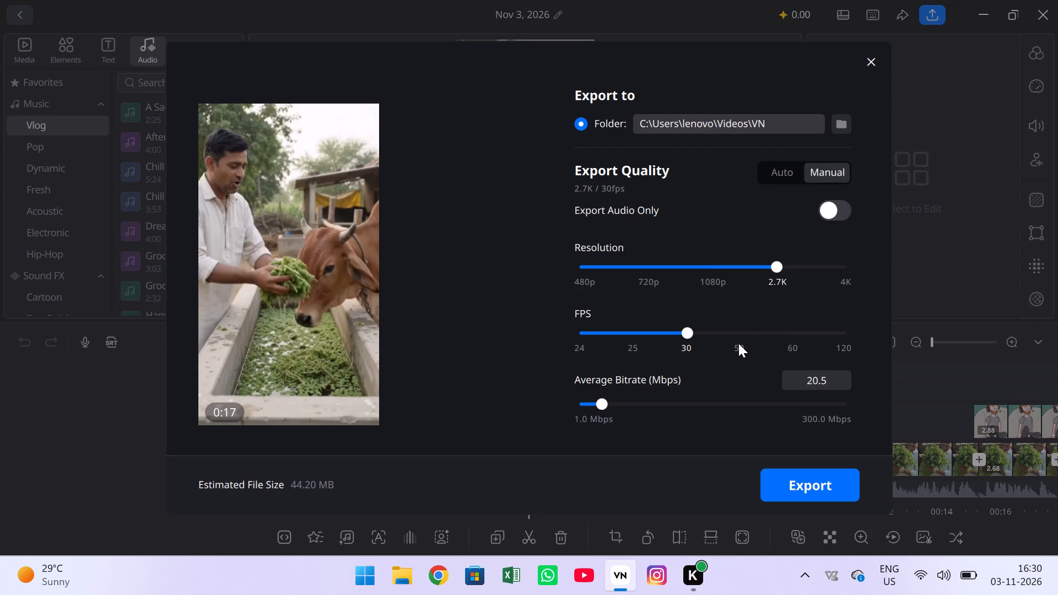
pyautogui.click(739, 339)
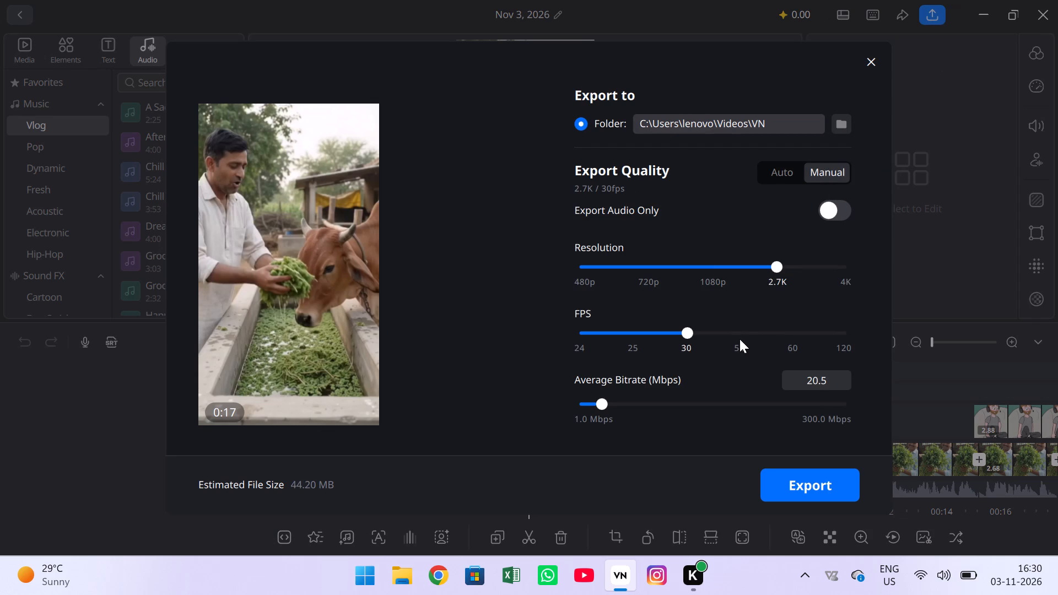
# Set the export to 50 fps and 4K resolution, adjusting the average bitrate, and start exporting the video to the VN folder.
pyautogui.click(738, 329)
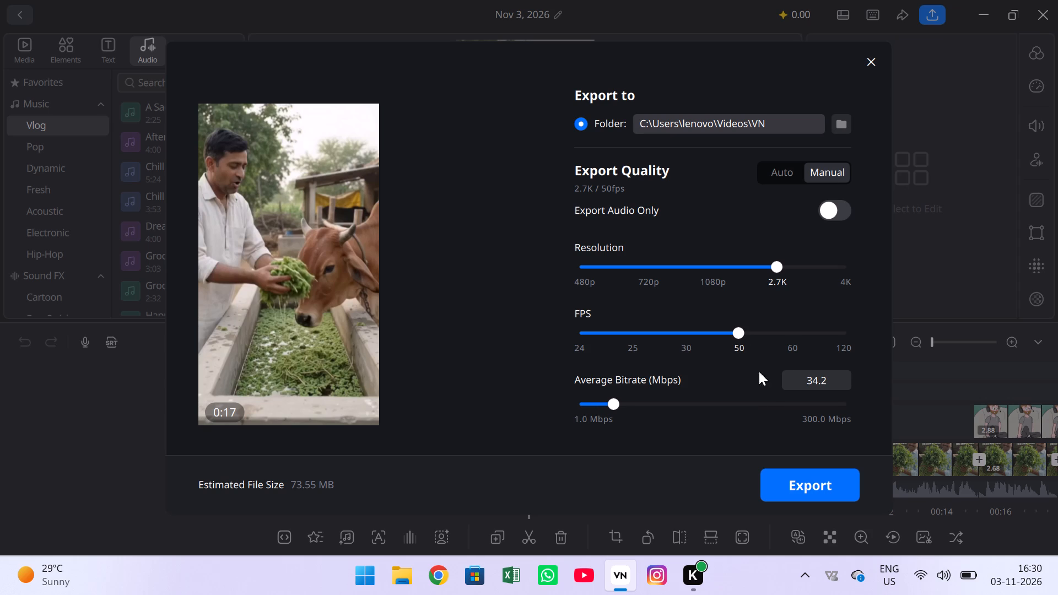
pyautogui.click(619, 403)
pyautogui.click(841, 269)
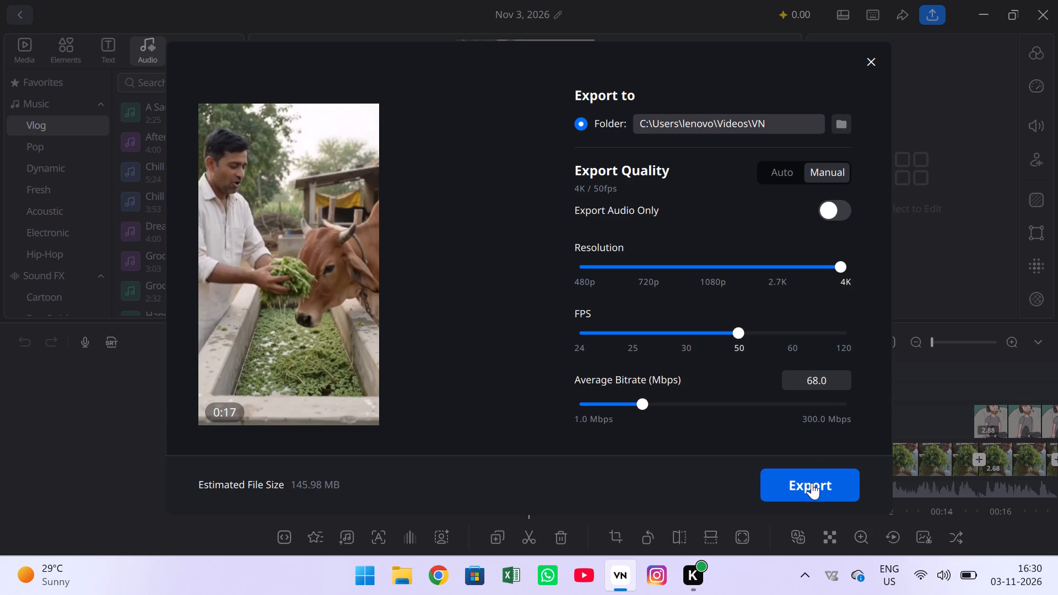
pyautogui.click(812, 483)
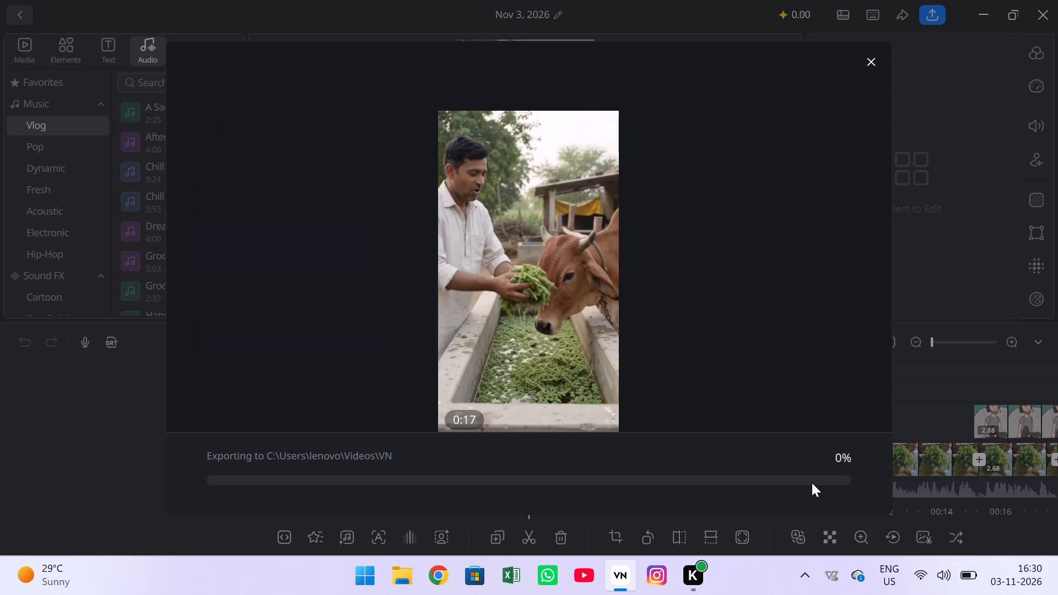
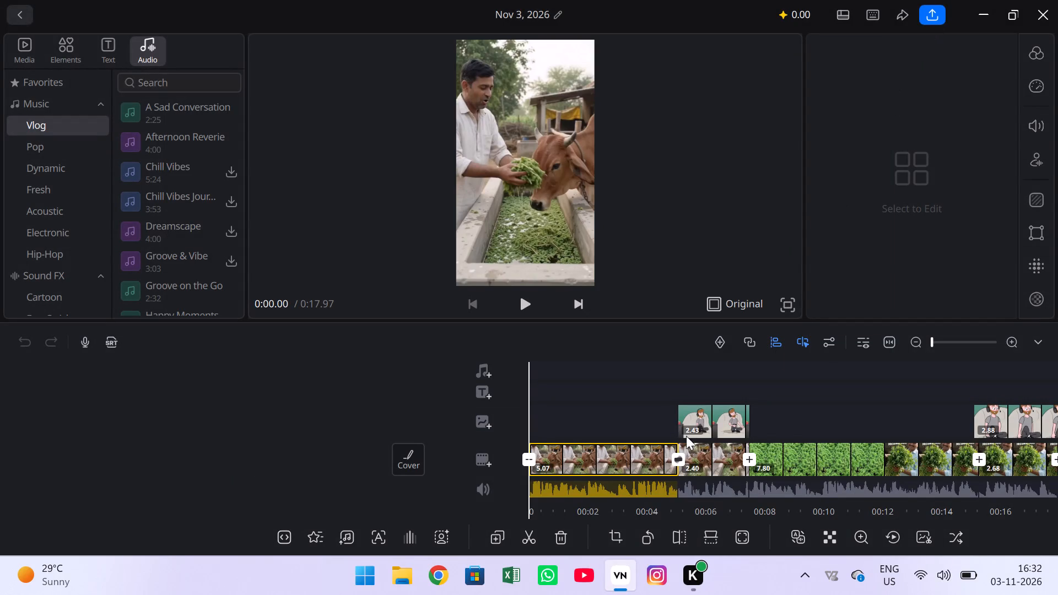
# In File Explorer, open the VN videos folder and delete the 118 MB, 59-second cartoon MP4.
pyautogui.click(393, 565)
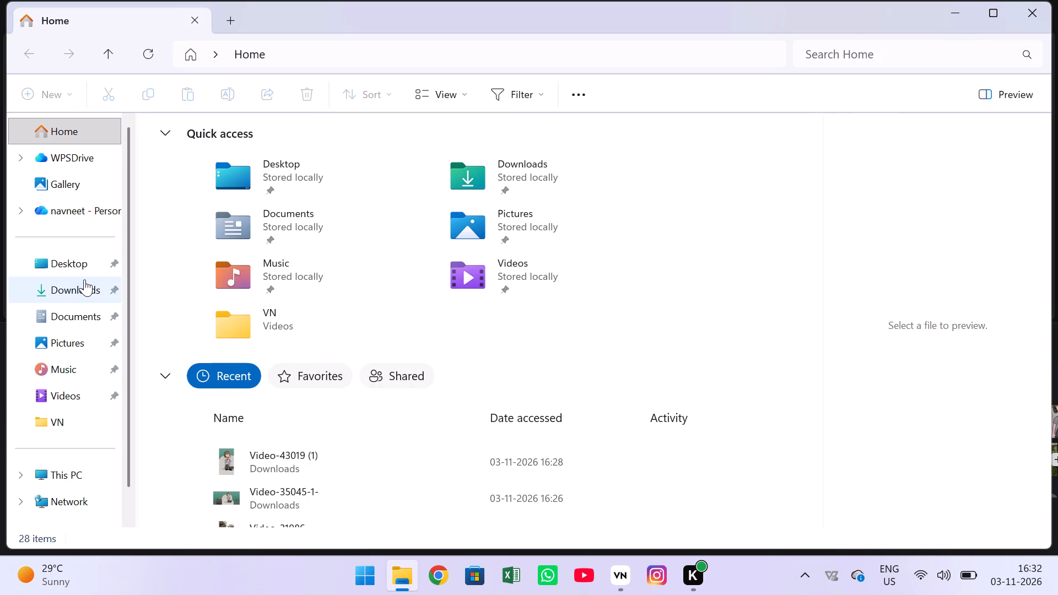
pyautogui.click(77, 424)
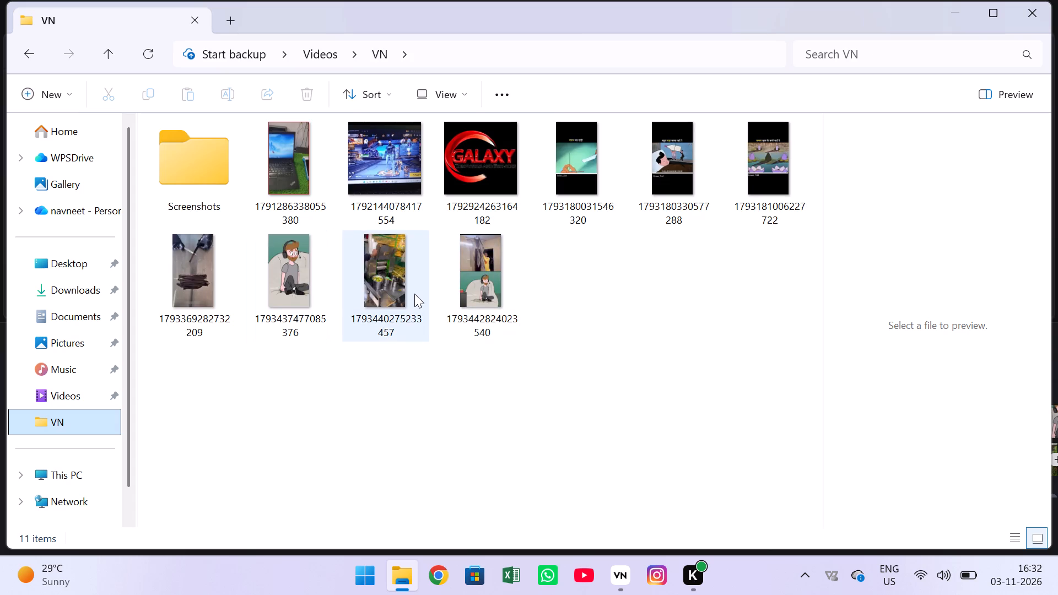
pyautogui.rightClick(563, 167)
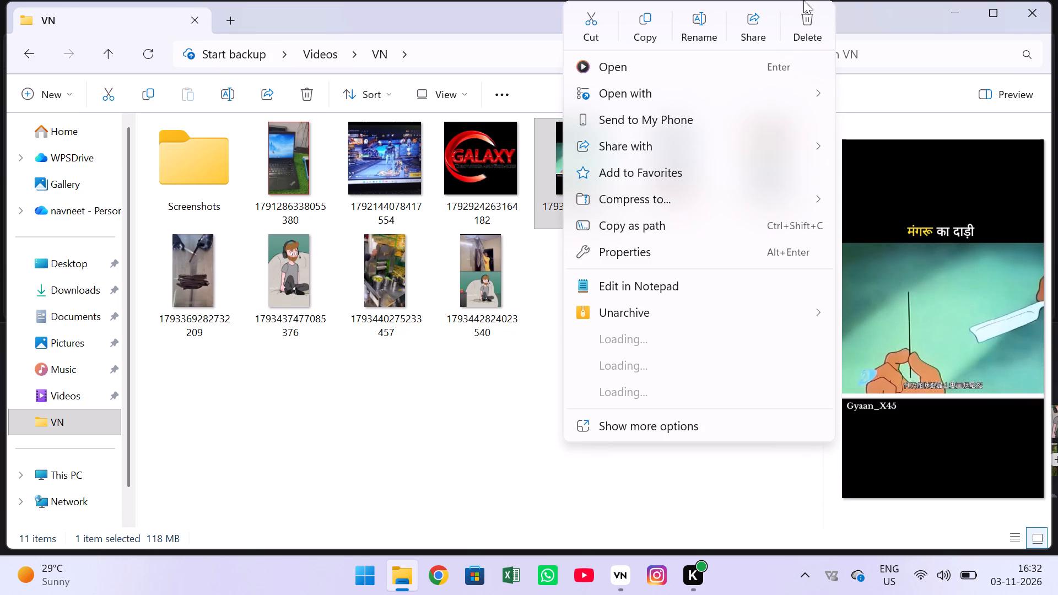
pyautogui.click(817, 30)
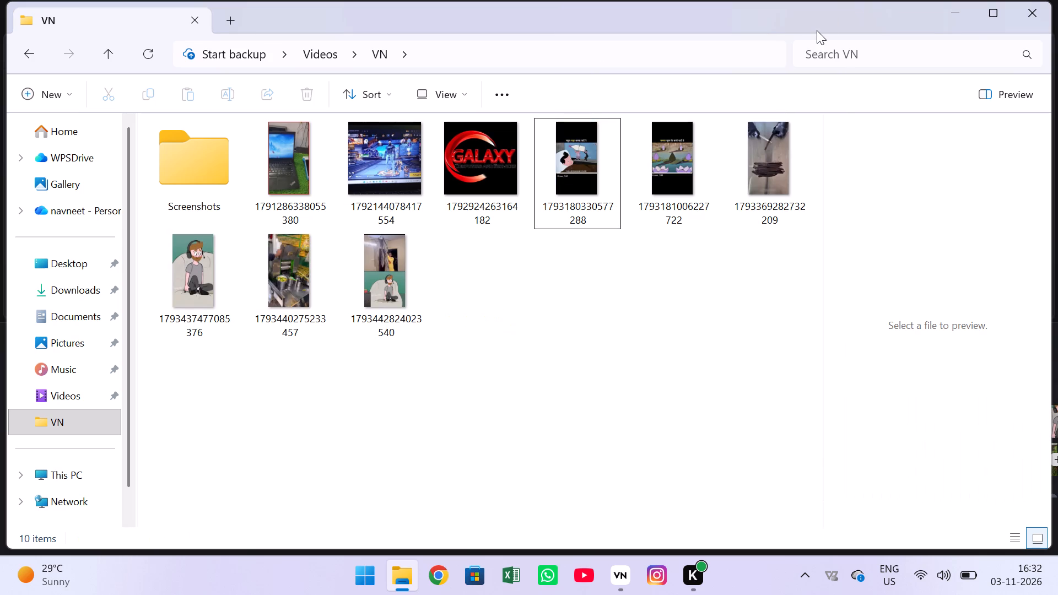
pyautogui.click(580, 167)
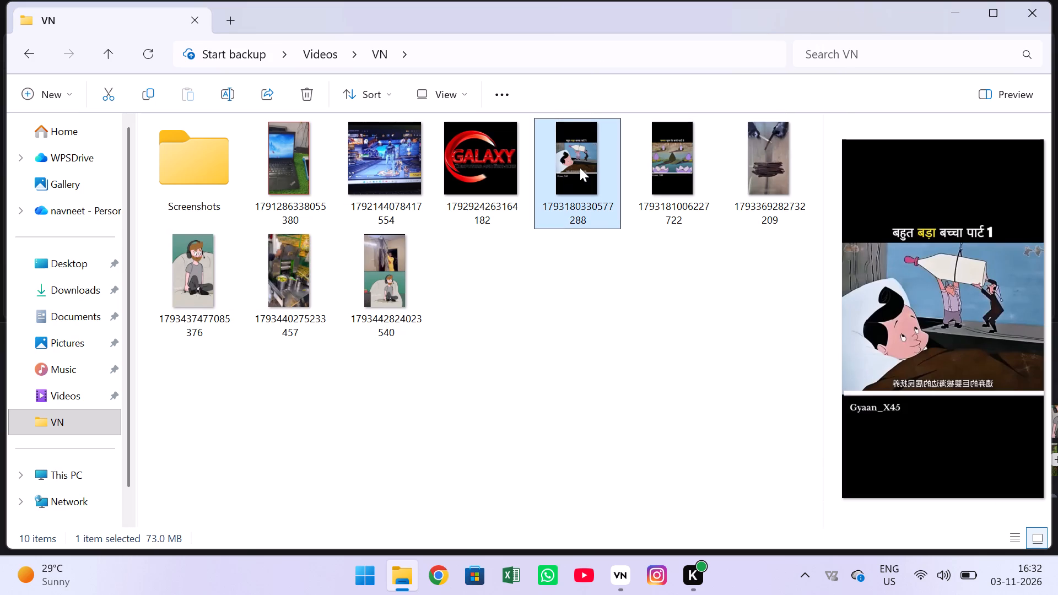
pyautogui.hotkey('shift', 'Delete')
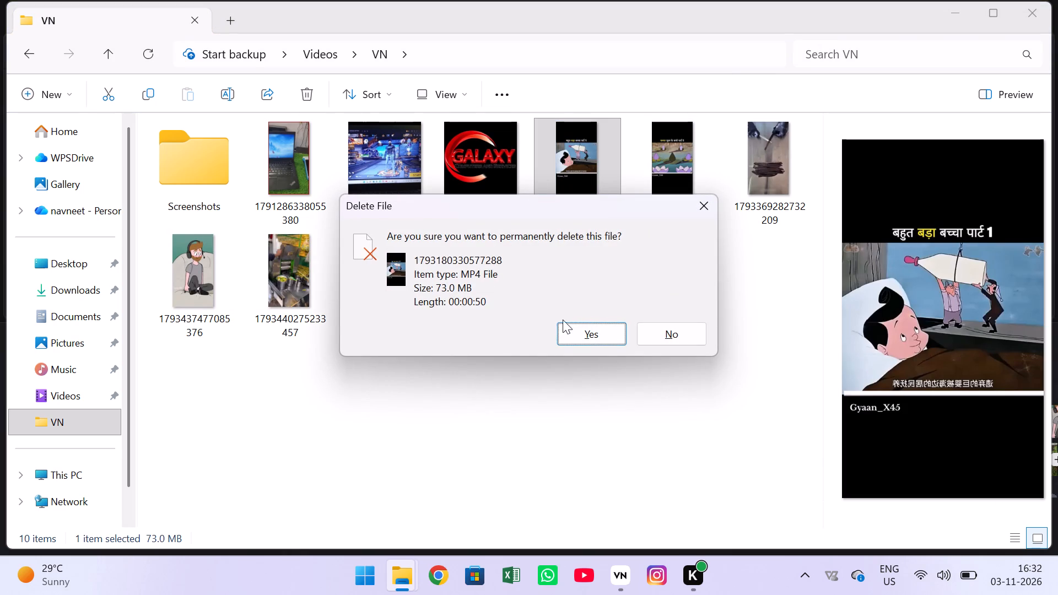
# Permanently delete the 73.0 MB, 50-second MP4 and the 152 MB, 59-second lotus cartoon MP4 from the VN folder.
pyautogui.click(570, 337)
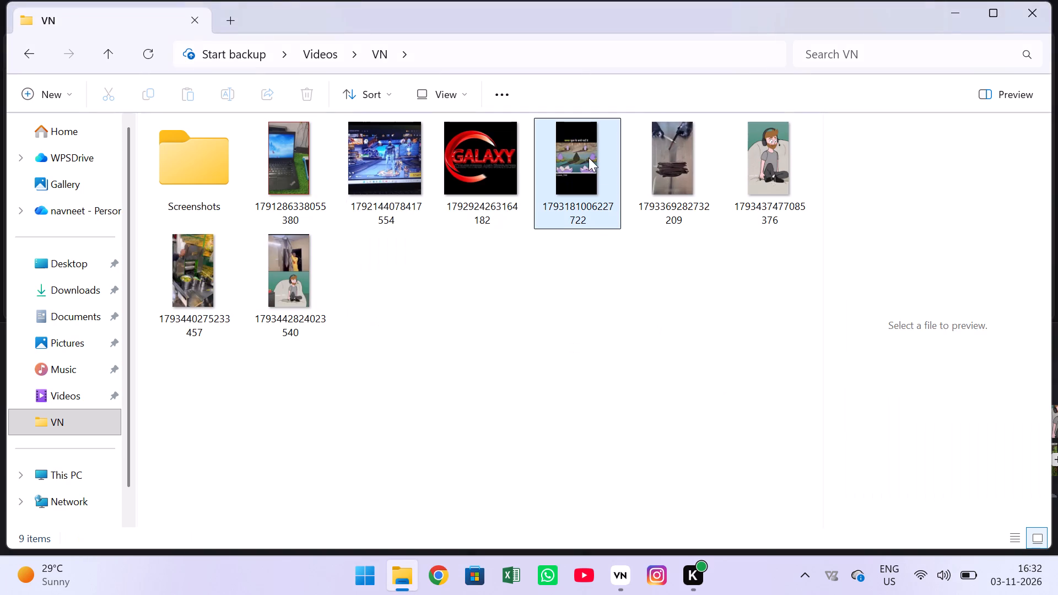
pyautogui.click(589, 158)
pyautogui.hotkey('shift', 'Delete')
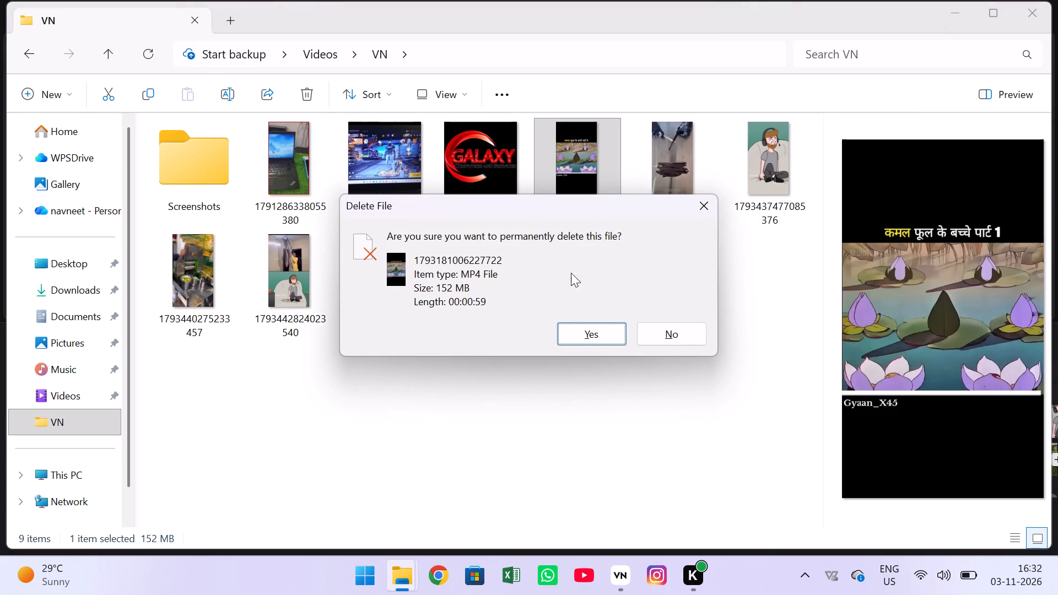
pyautogui.click(571, 335)
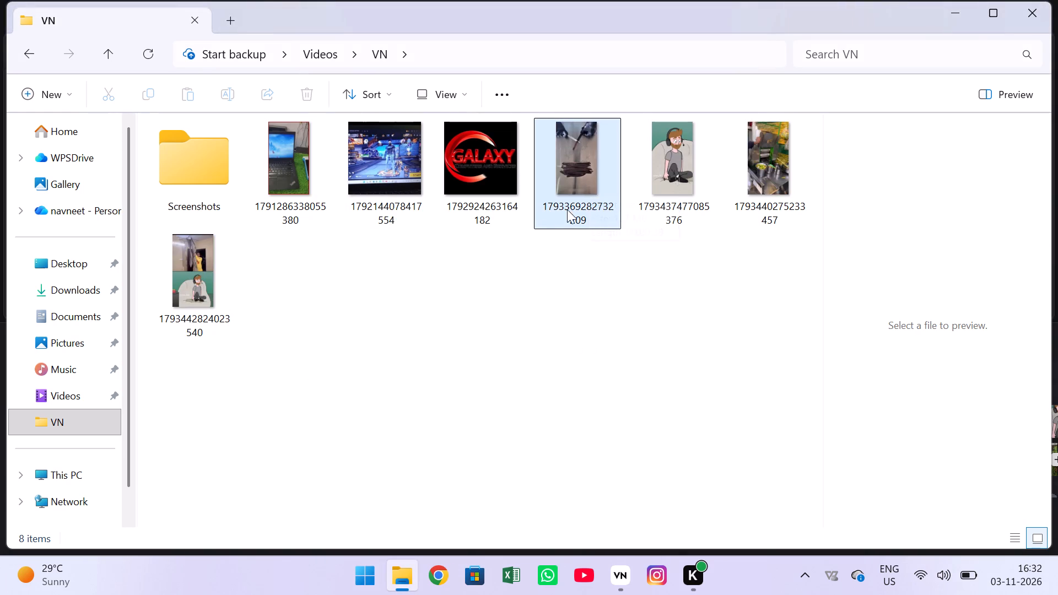
# Switch back to the VN editor and export the Nov 3, 2026 project with the resolution set to 2.7K.
pyautogui.click(416, 580)
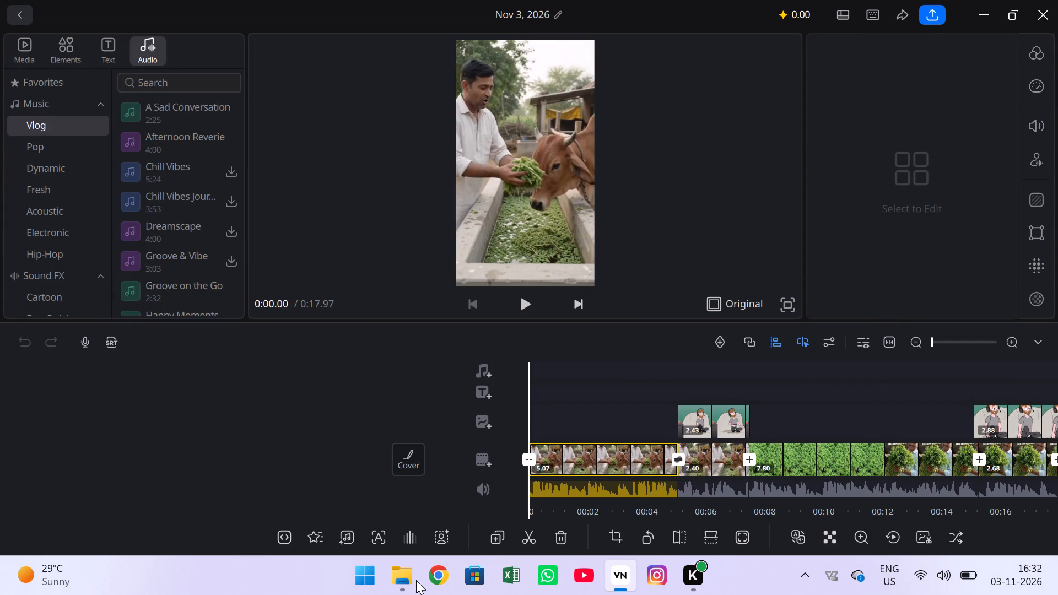
pyautogui.click(928, 10)
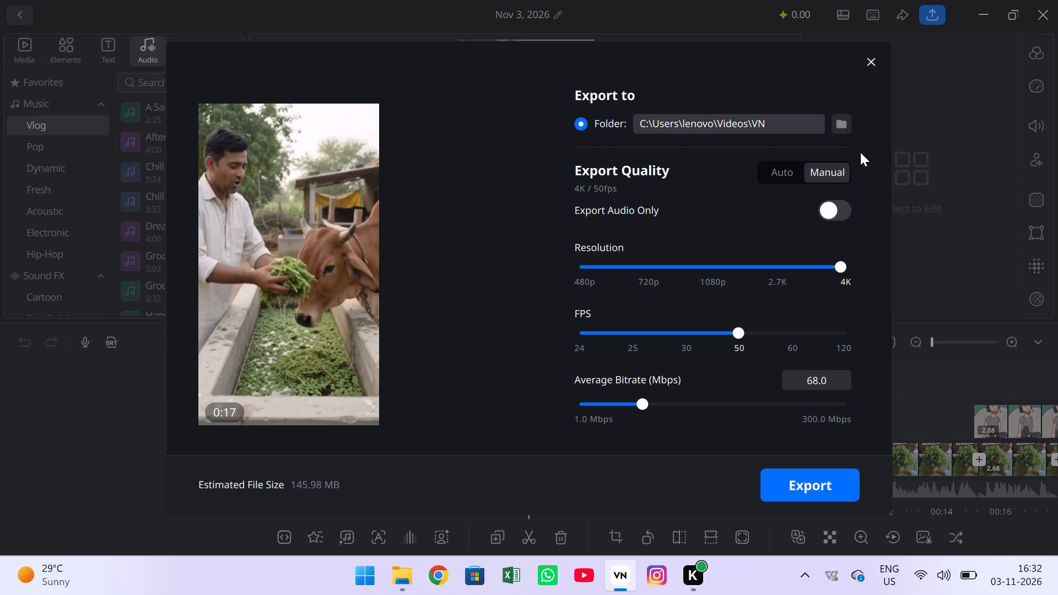
pyautogui.click(781, 271)
pyautogui.click(803, 477)
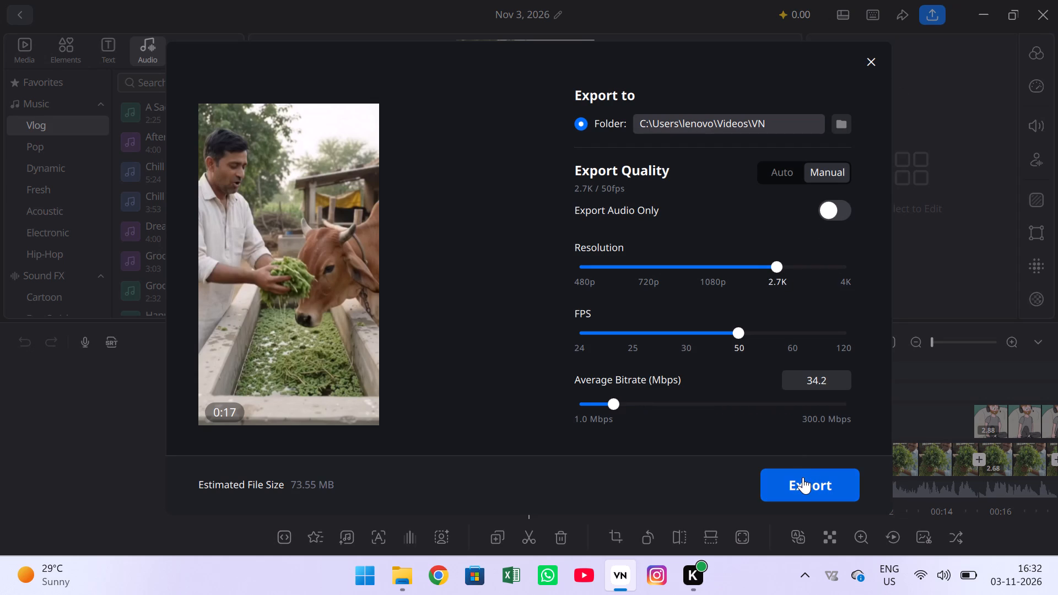
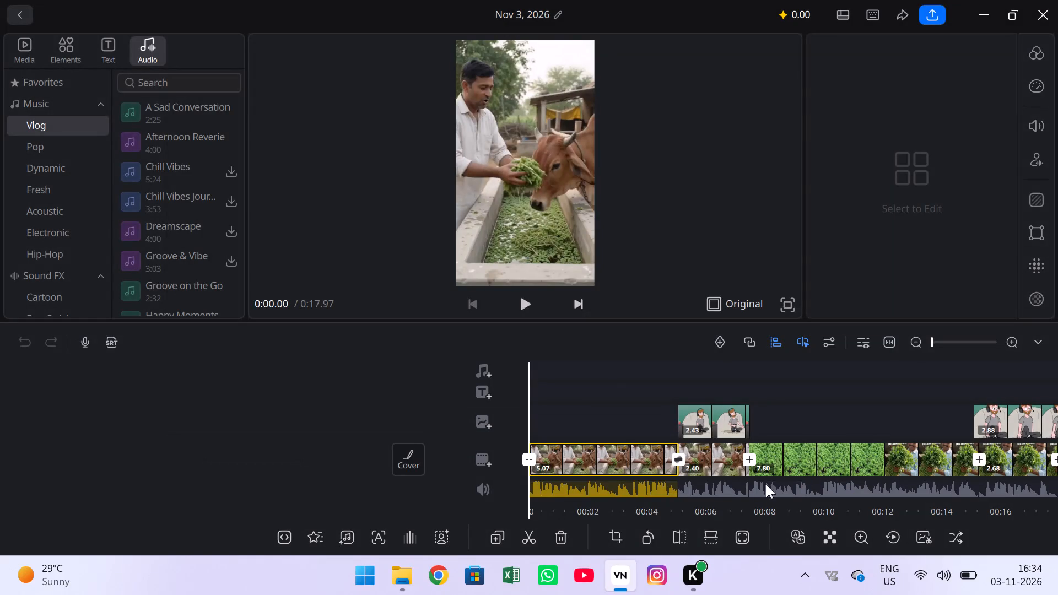
# Leave the finished project and start a new one with Video-45548 from Downloads as the main clip.
pyautogui.click(21, 17)
pyautogui.click(382, 161)
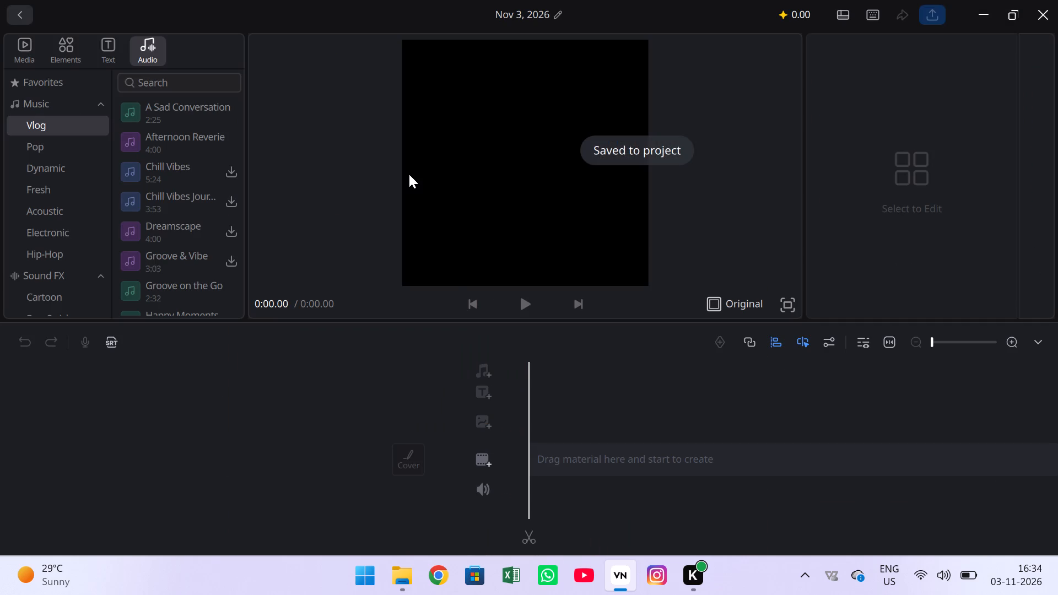
pyautogui.click(488, 462)
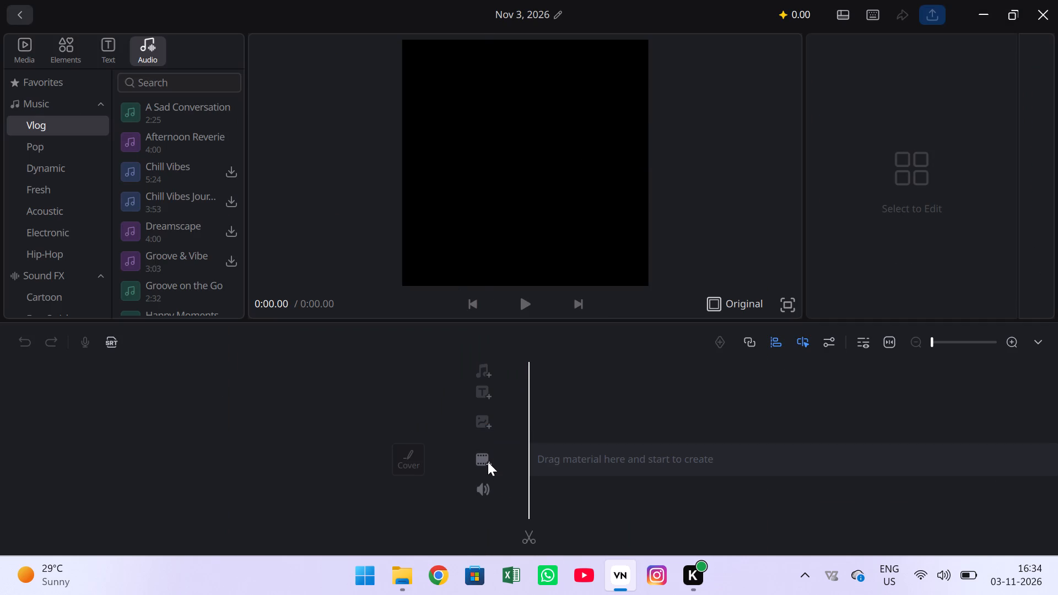
pyautogui.doubleClick(208, 201)
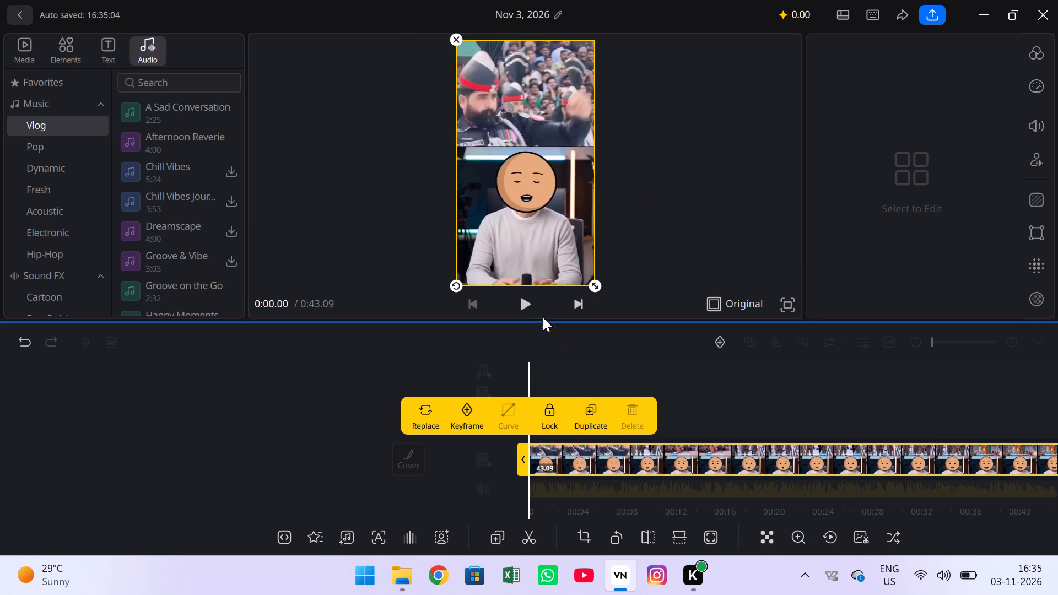
# Preview the opening seconds of the split-screen presenter clip and return the playhead to the start.
pyautogui.click(530, 308)
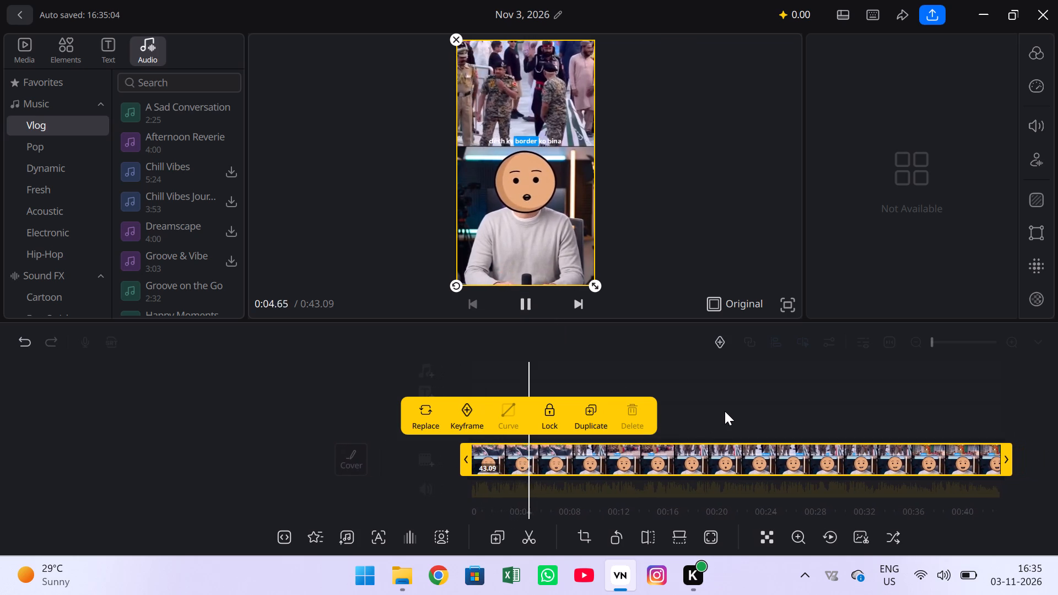
pyautogui.moveTo(725, 411); pyautogui.dragTo(890, 419)
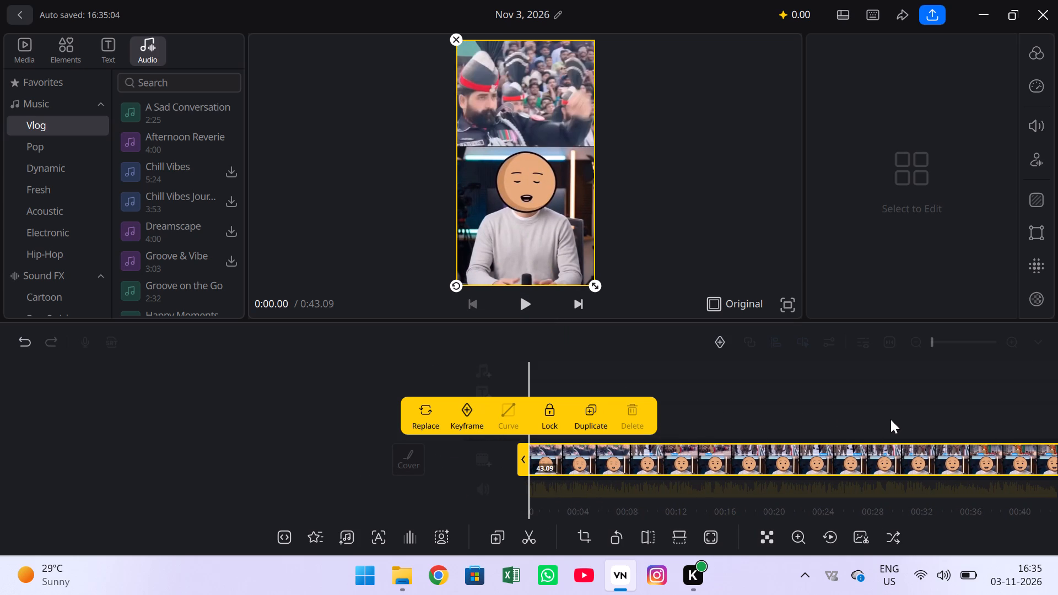
pyautogui.click(890, 419)
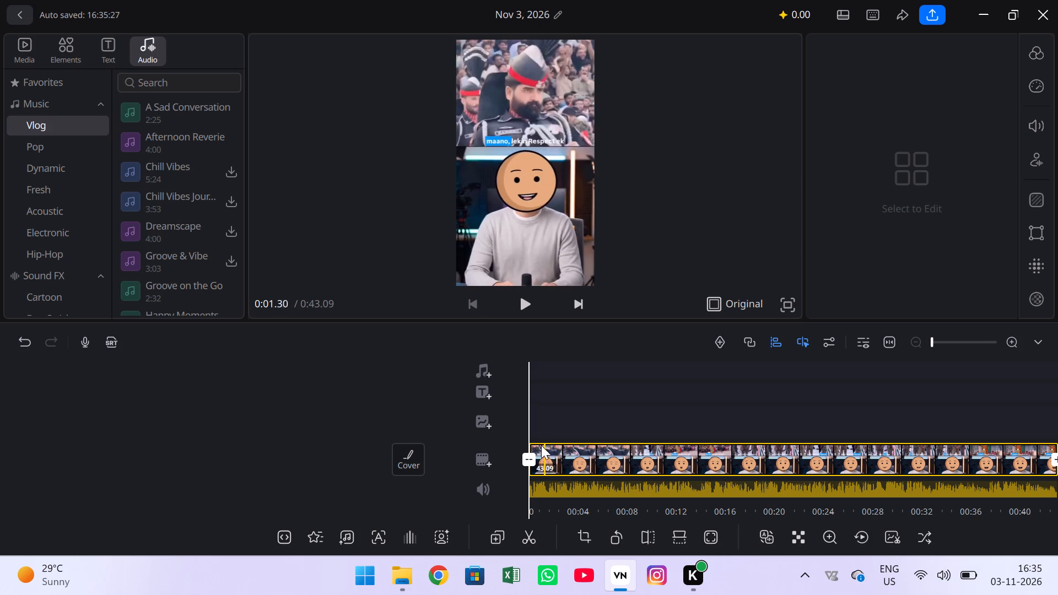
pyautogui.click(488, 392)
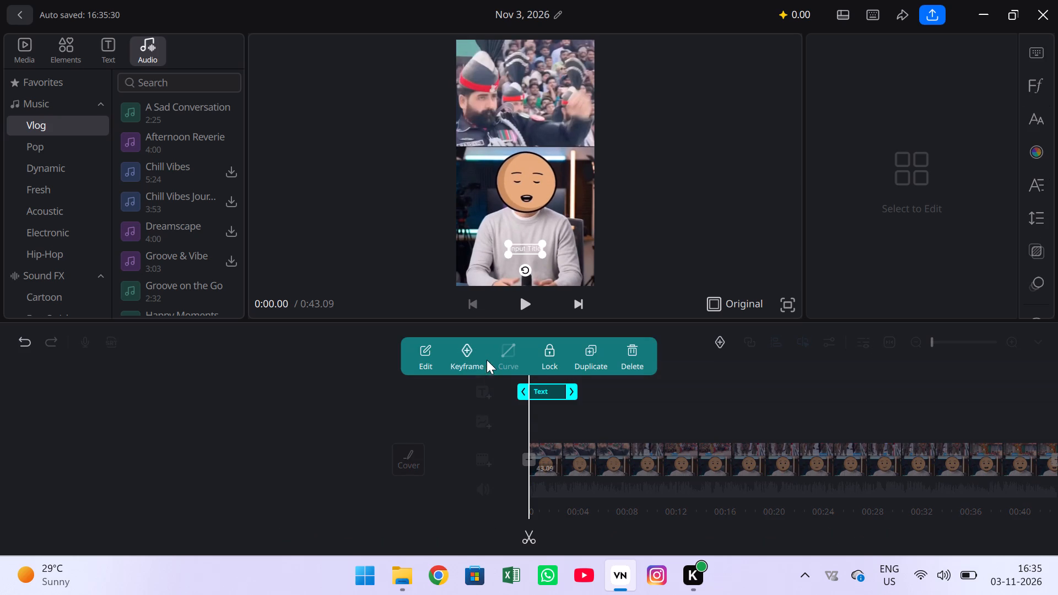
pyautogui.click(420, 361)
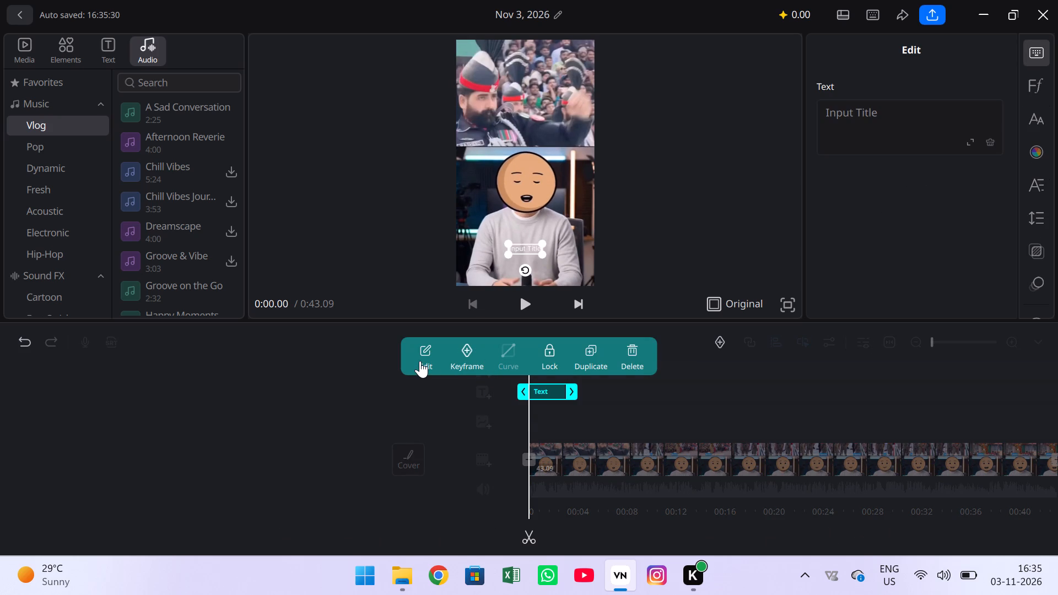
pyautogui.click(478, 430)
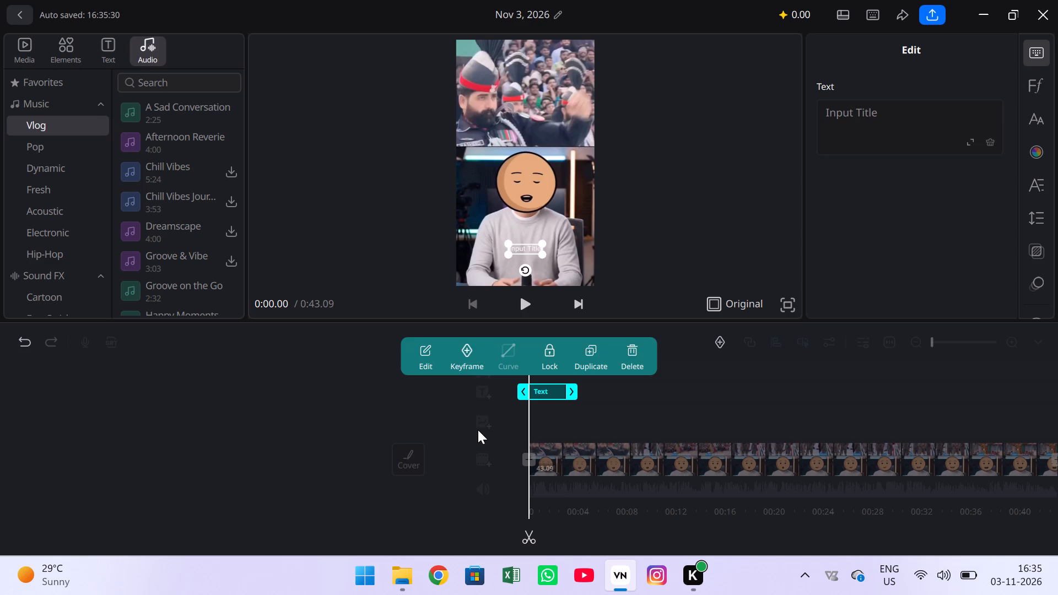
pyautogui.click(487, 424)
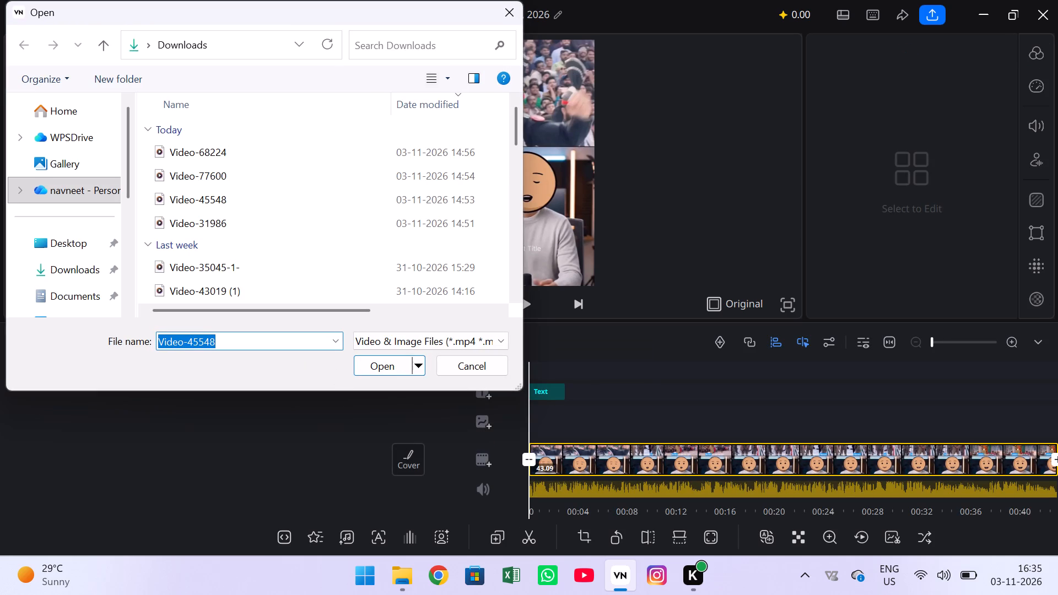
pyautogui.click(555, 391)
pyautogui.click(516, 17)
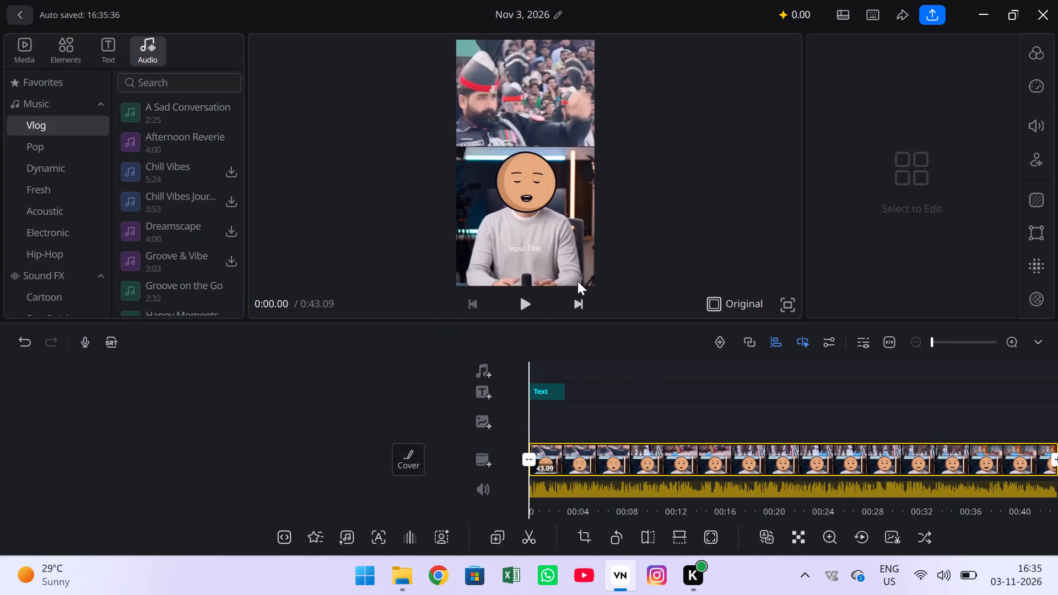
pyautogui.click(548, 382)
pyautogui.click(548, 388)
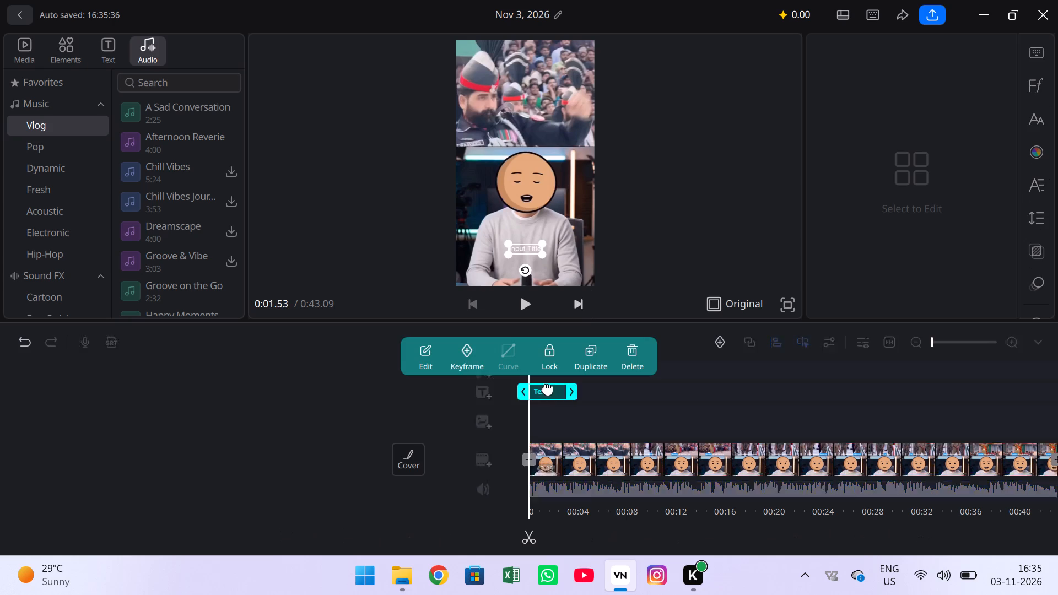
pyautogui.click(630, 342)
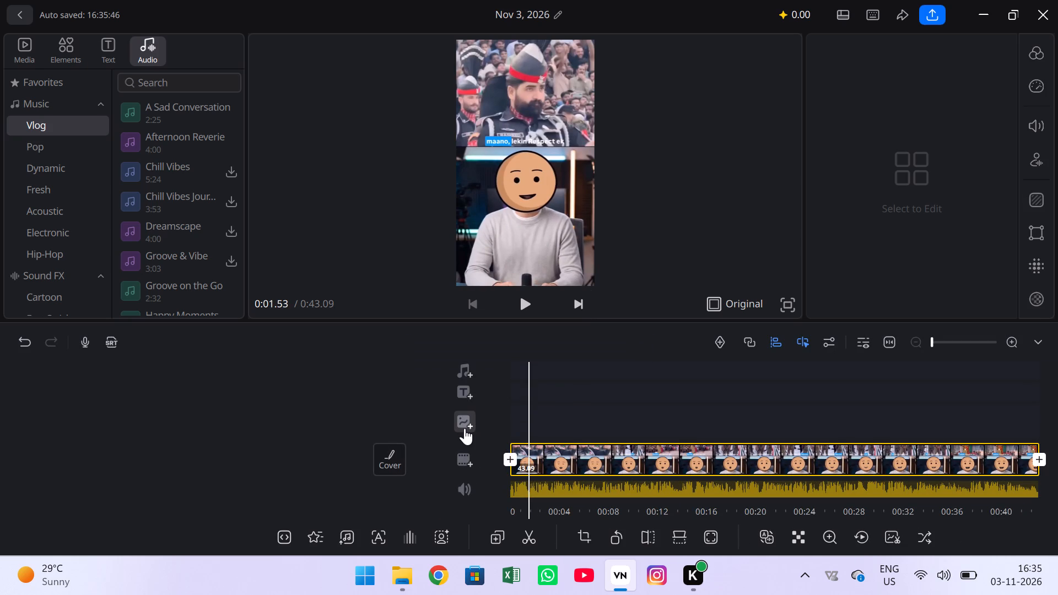
# Add Video-35045-1- from Downloads as an overlay on the main clip at 0:01.53.
pyautogui.click(465, 428)
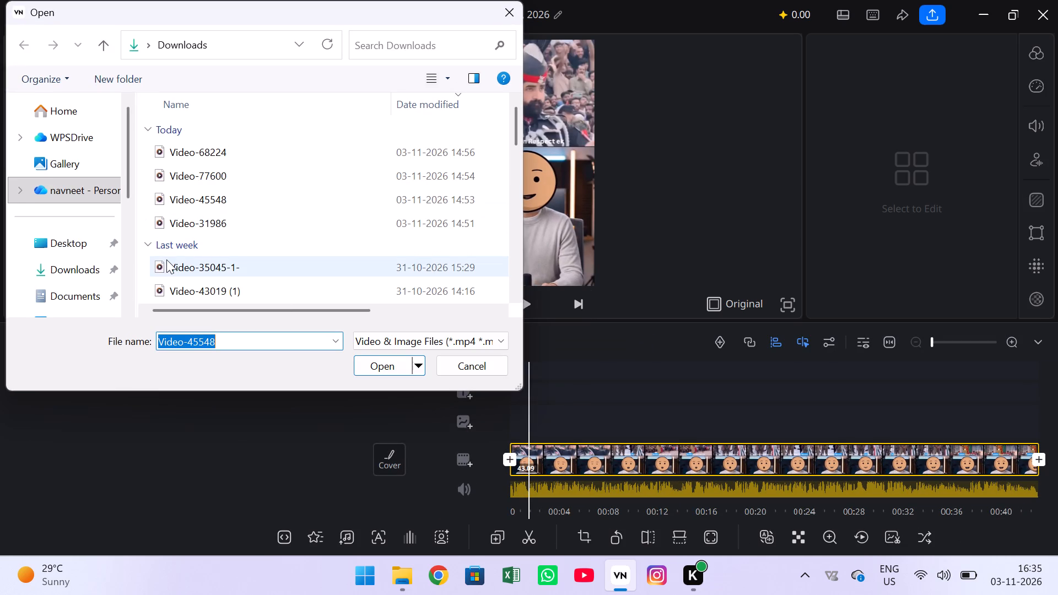
pyautogui.doubleClick(226, 263)
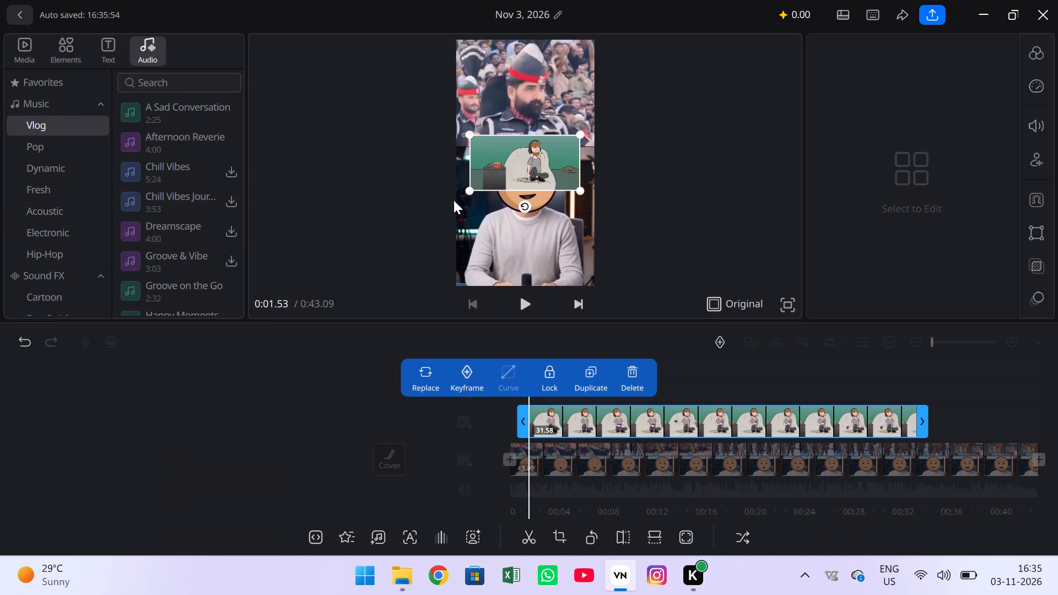
# Enlarge and reposition the cartoon overlay so it covers the presenter in the lower half, leaving the soldier footage and caption above uncovered.
pyautogui.moveTo(515, 161); pyautogui.dragTo(487, 252)
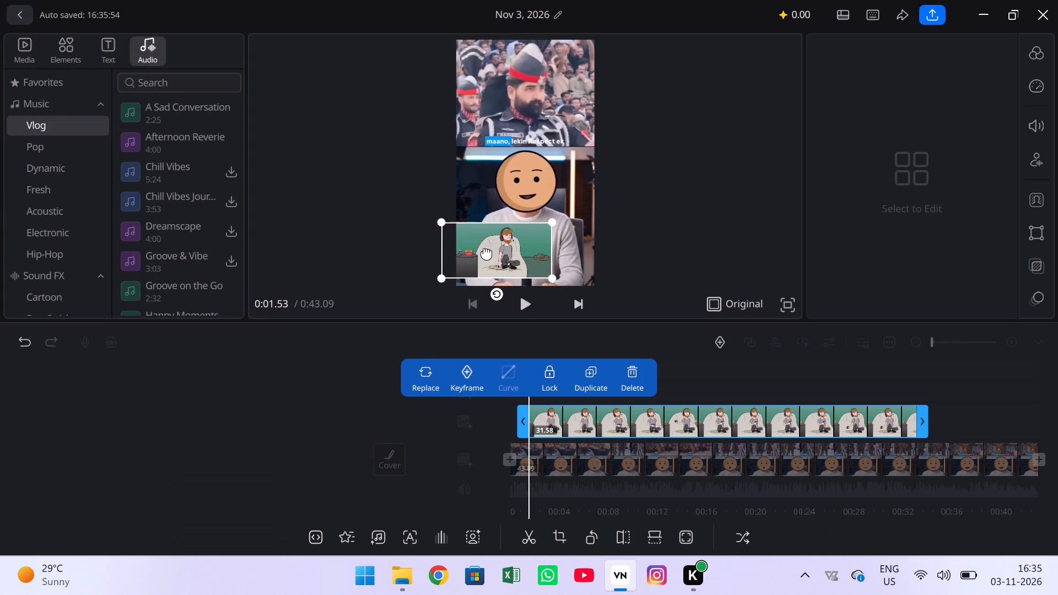
pyautogui.moveTo(487, 252); pyautogui.dragTo(477, 259)
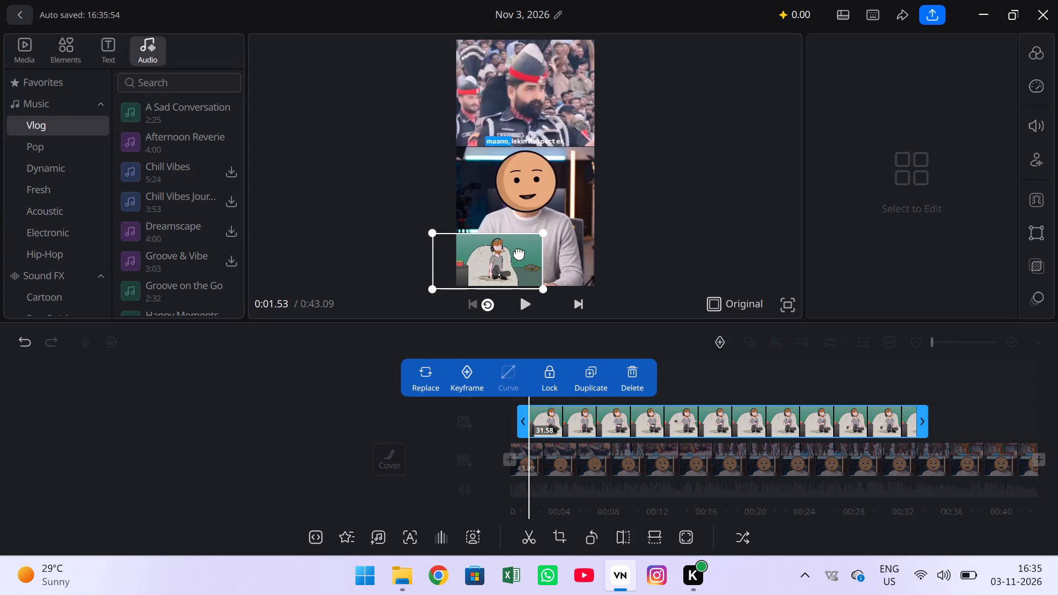
pyautogui.moveTo(543, 235); pyautogui.dragTo(589, 174)
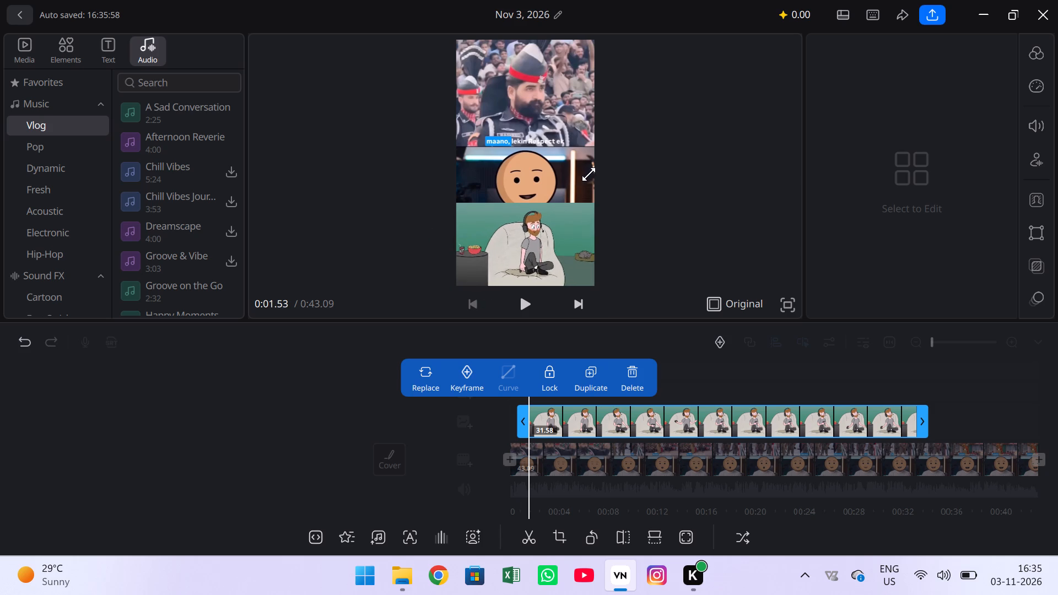
pyautogui.moveTo(589, 174); pyautogui.dragTo(610, 152)
pyautogui.moveTo(554, 220); pyautogui.dragTo(545, 214)
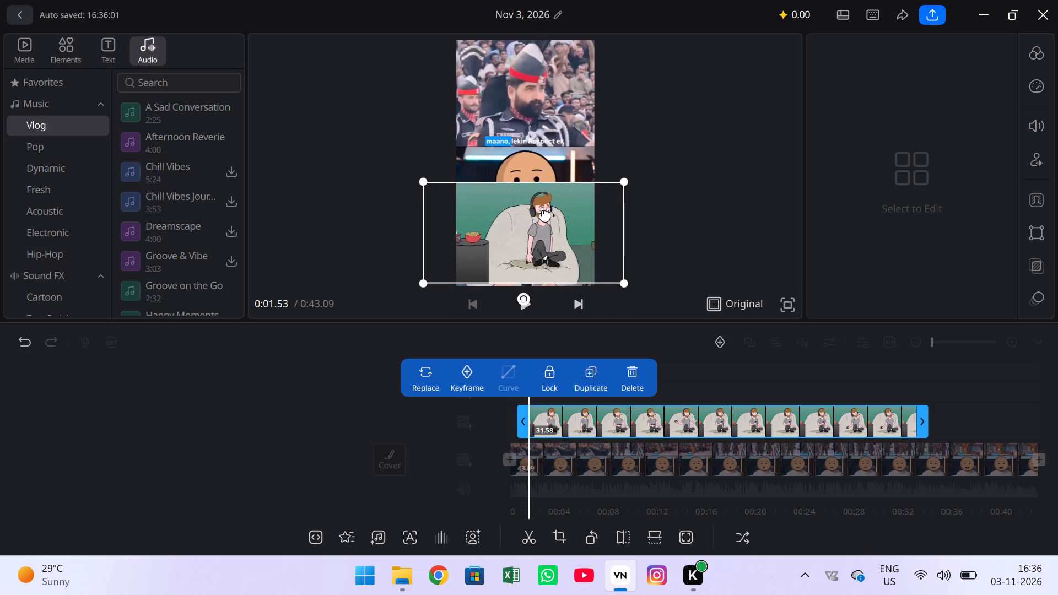
pyautogui.moveTo(545, 214); pyautogui.dragTo(511, 229)
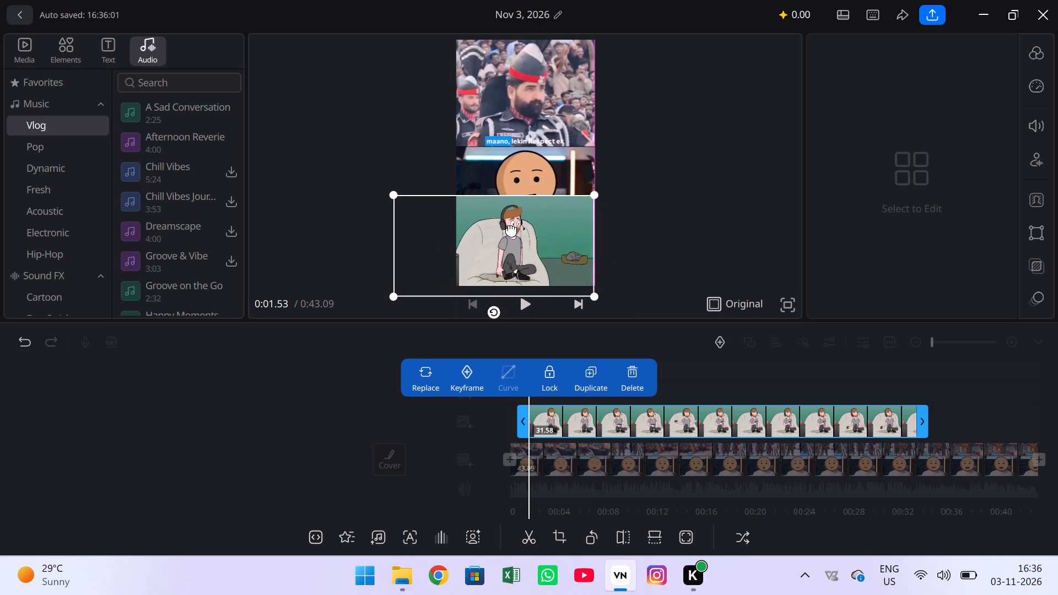
pyautogui.moveTo(511, 229); pyautogui.dragTo(504, 231)
pyautogui.moveTo(579, 197); pyautogui.dragTo(580, 194)
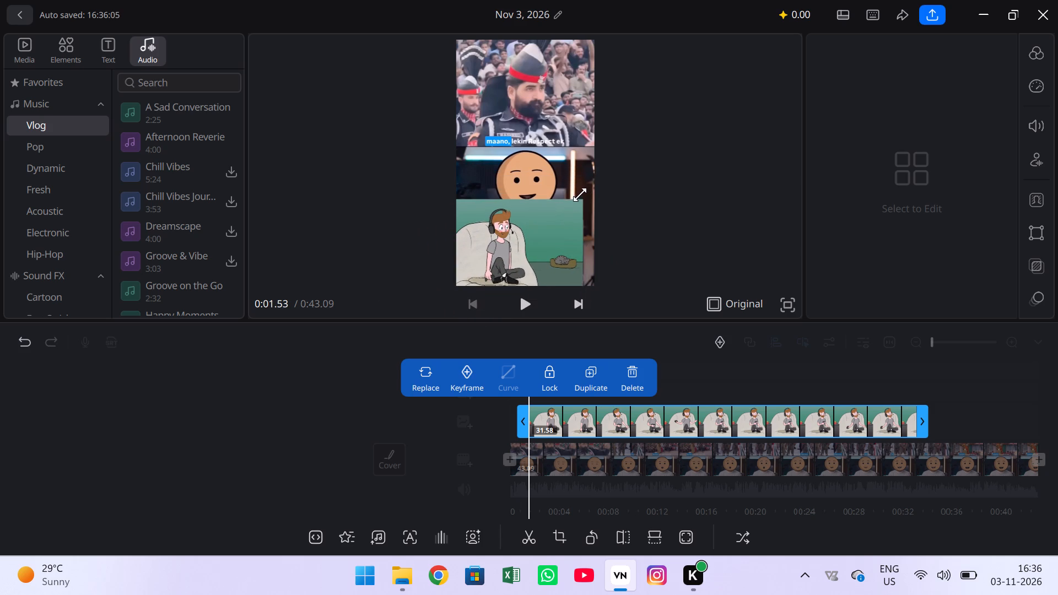
pyautogui.moveTo(580, 194); pyautogui.dragTo(621, 149)
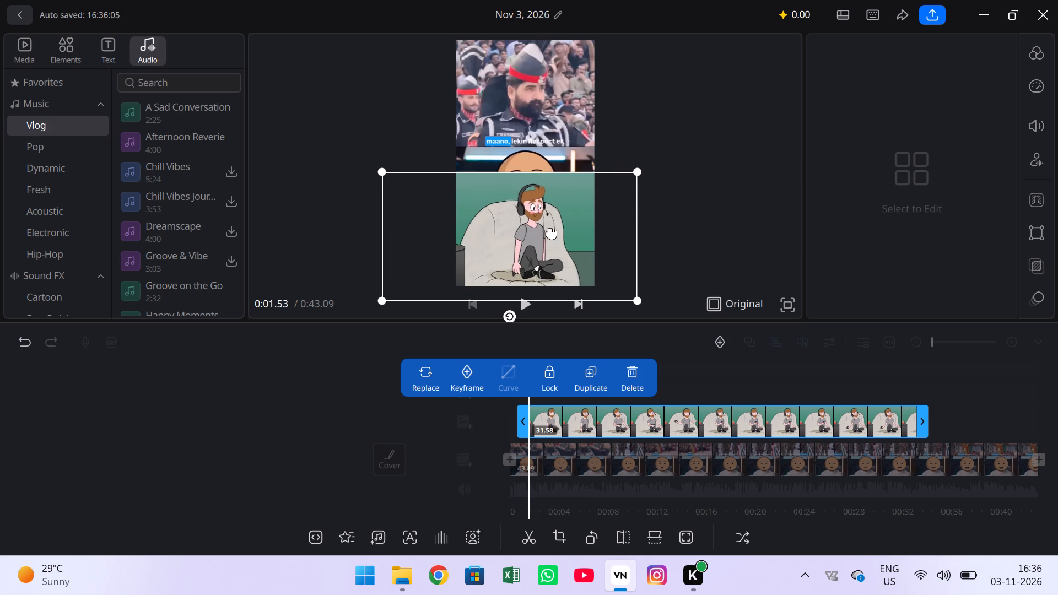
pyautogui.moveTo(550, 233); pyautogui.dragTo(505, 208)
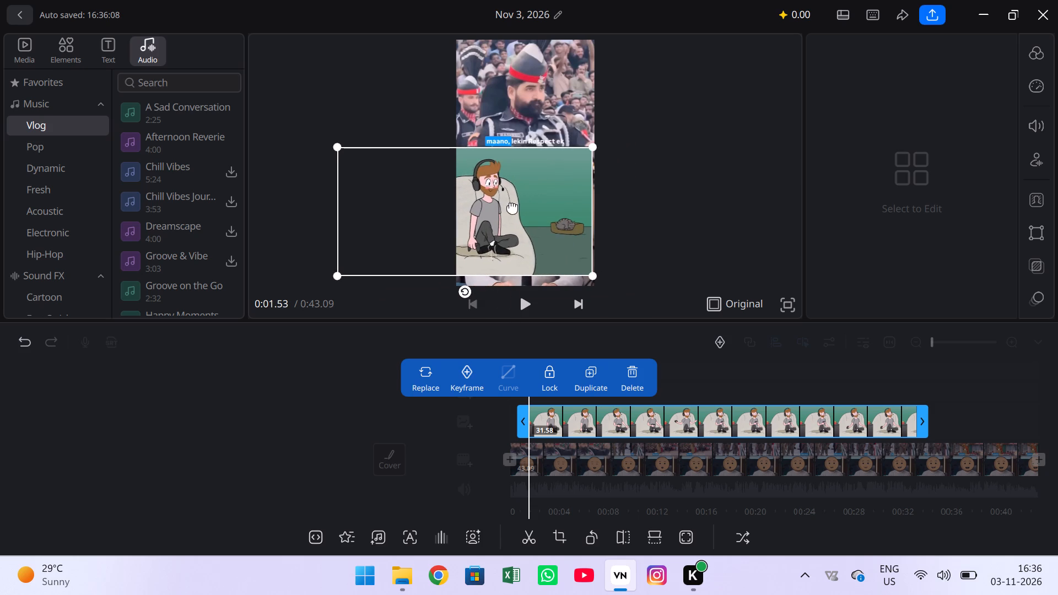
pyautogui.moveTo(592, 272); pyautogui.dragTo(611, 286)
pyautogui.moveTo(538, 236); pyautogui.dragTo(574, 247)
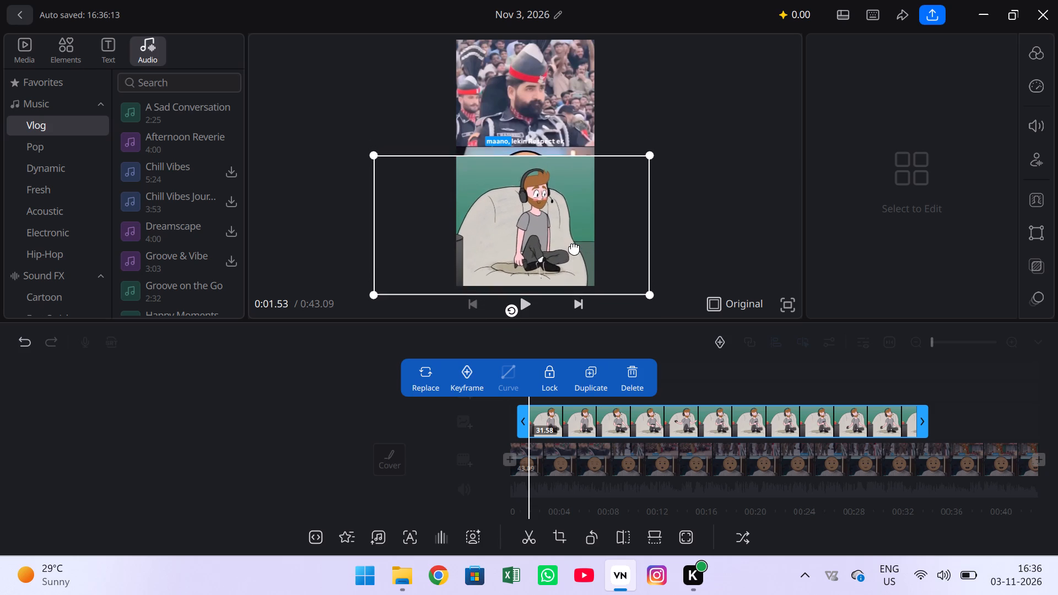
pyautogui.moveTo(574, 247); pyautogui.dragTo(544, 233)
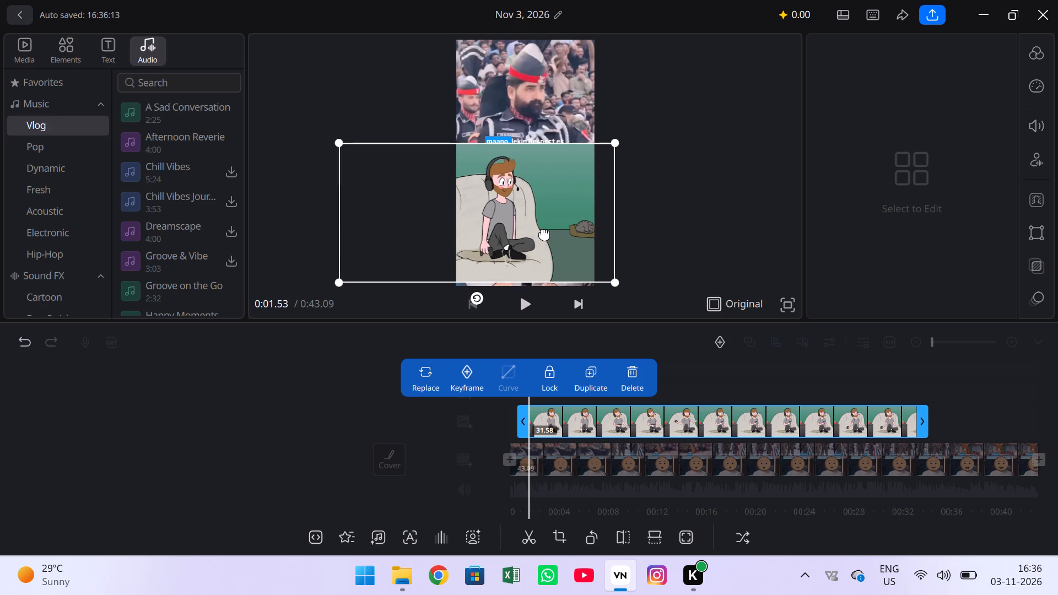
pyautogui.moveTo(544, 233); pyautogui.dragTo(558, 240)
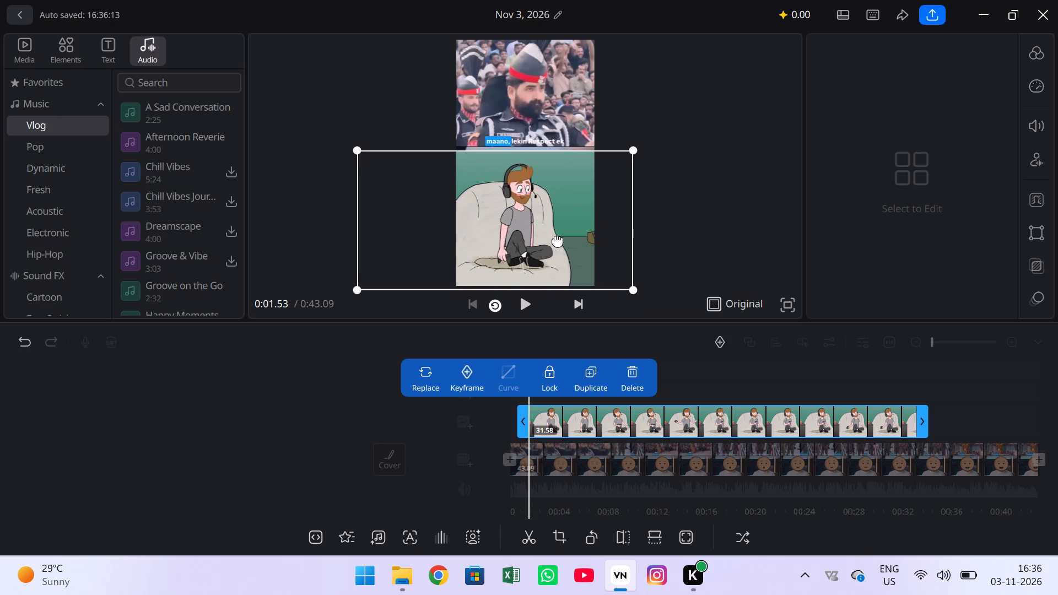
pyautogui.moveTo(558, 240); pyautogui.dragTo(528, 230)
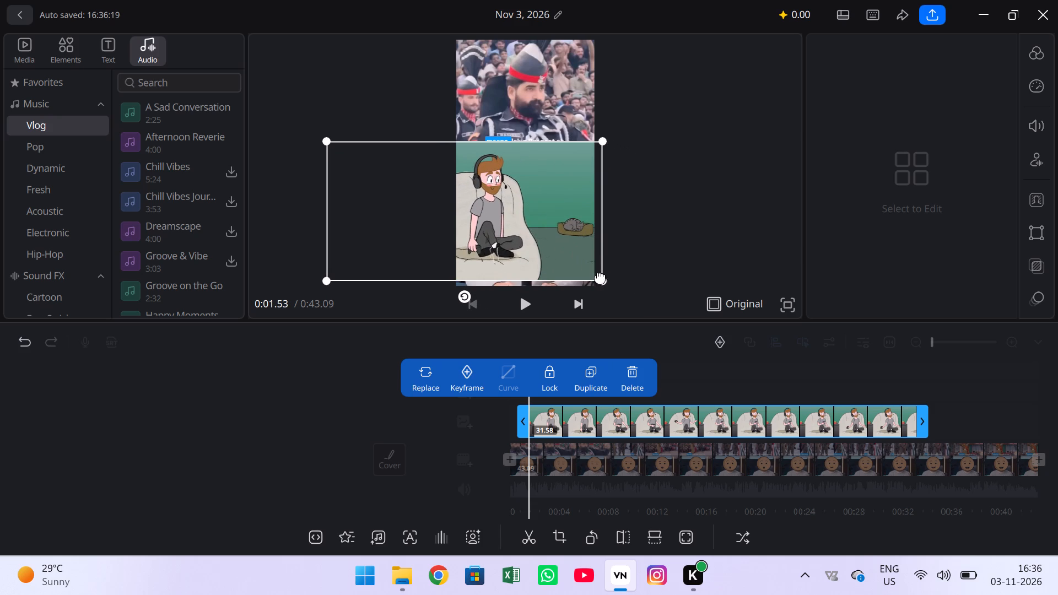
pyautogui.click(602, 278)
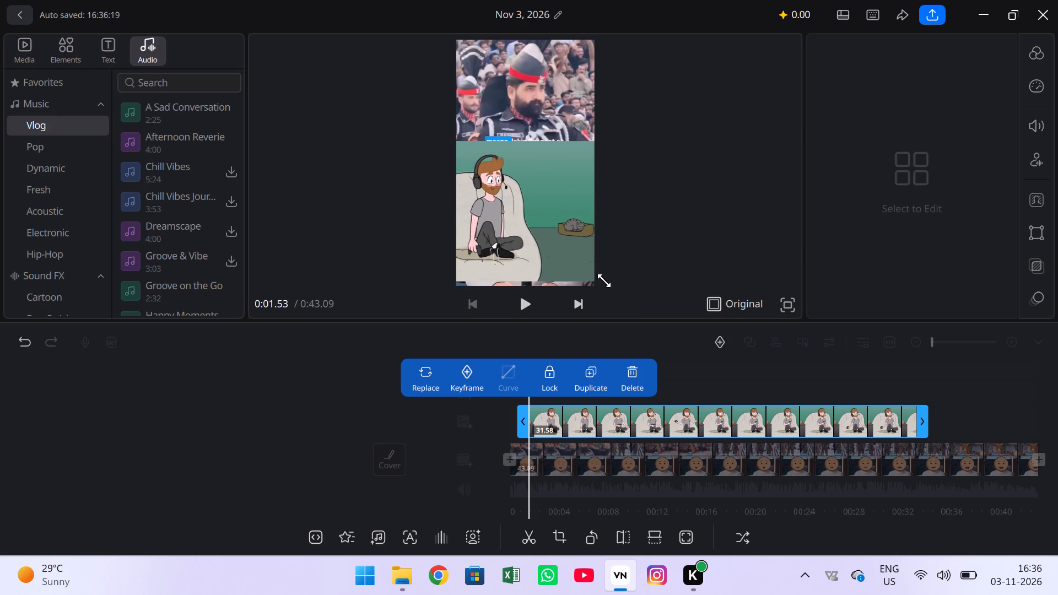
pyautogui.moveTo(549, 245); pyautogui.dragTo(571, 246)
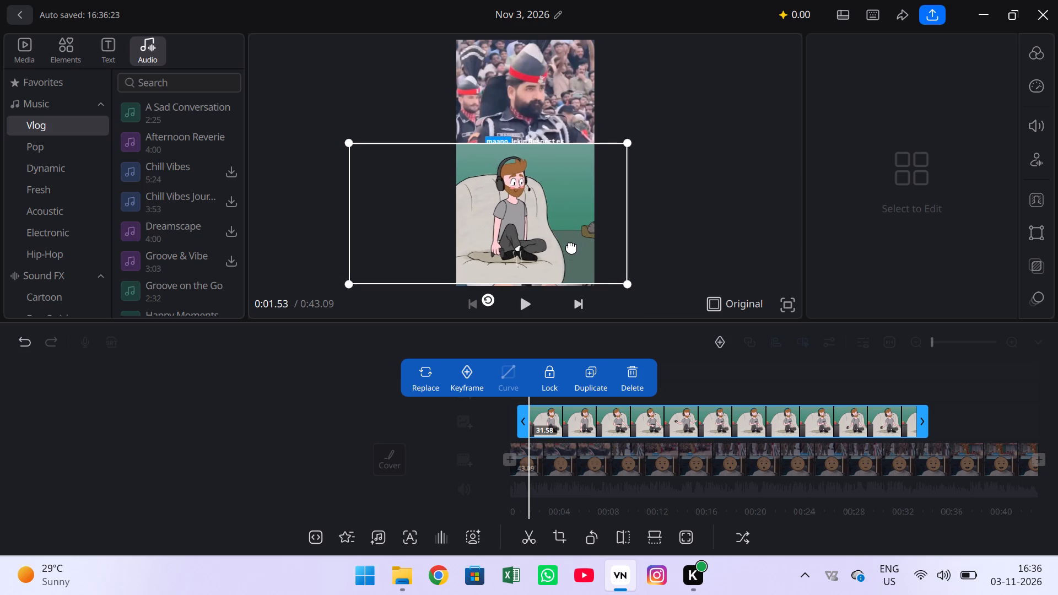
pyautogui.moveTo(571, 246); pyautogui.dragTo(579, 248)
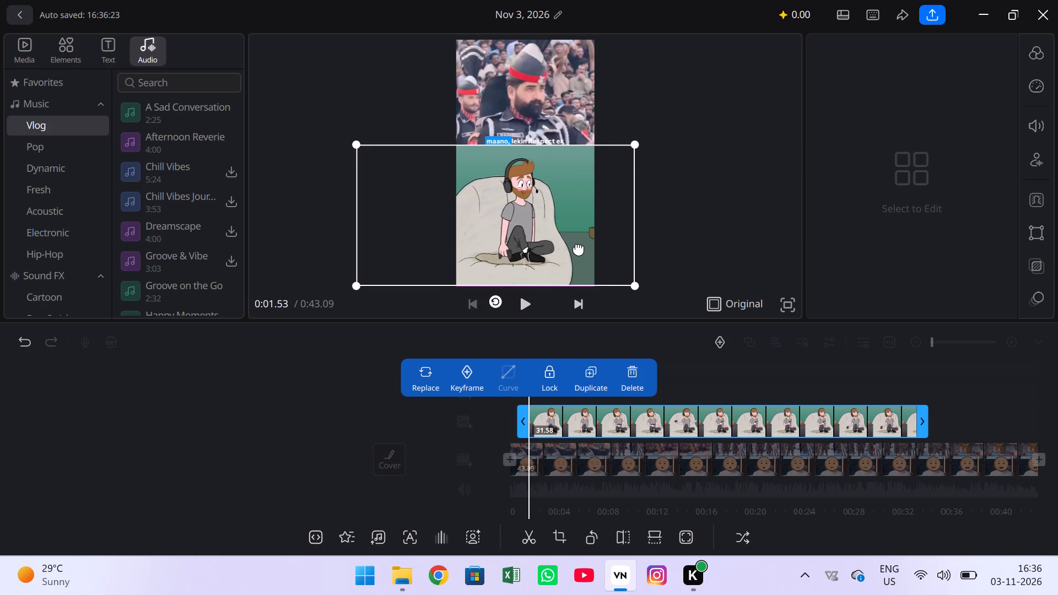
pyautogui.moveTo(579, 248); pyautogui.dragTo(579, 250)
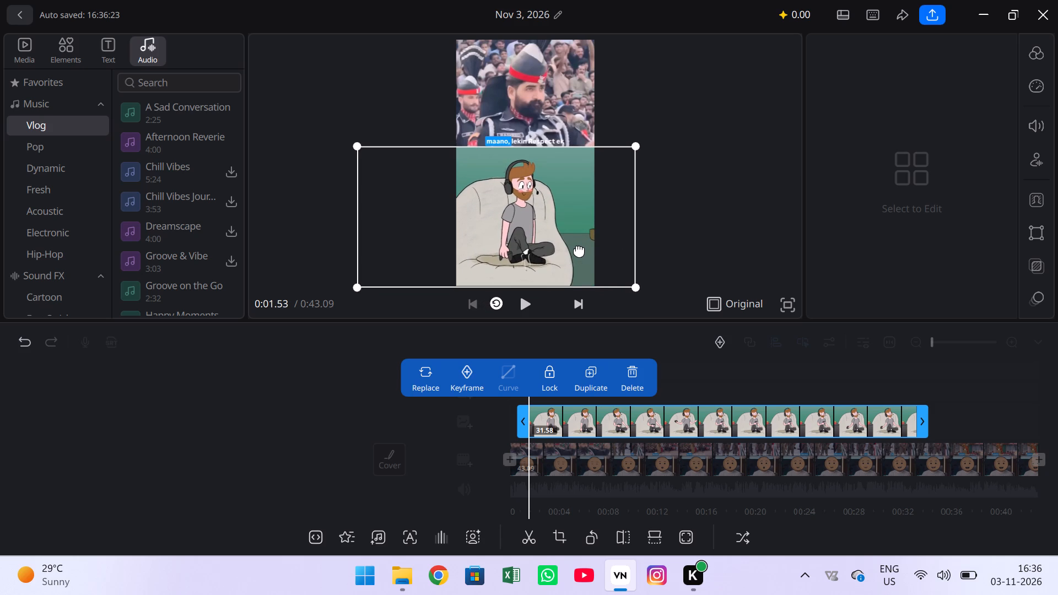
pyautogui.moveTo(579, 250); pyautogui.dragTo(581, 250)
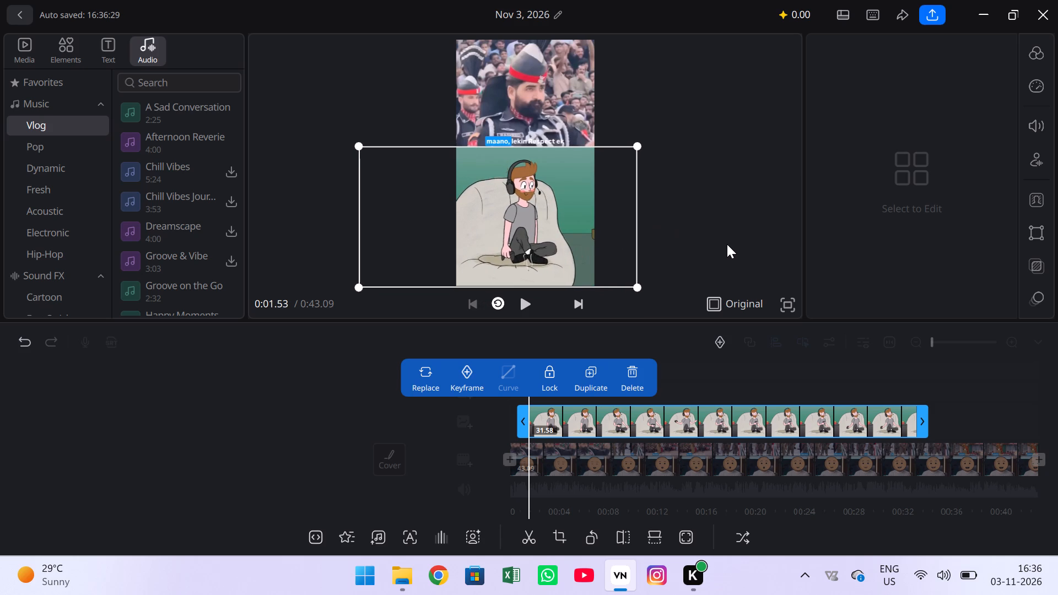
pyautogui.click(727, 244)
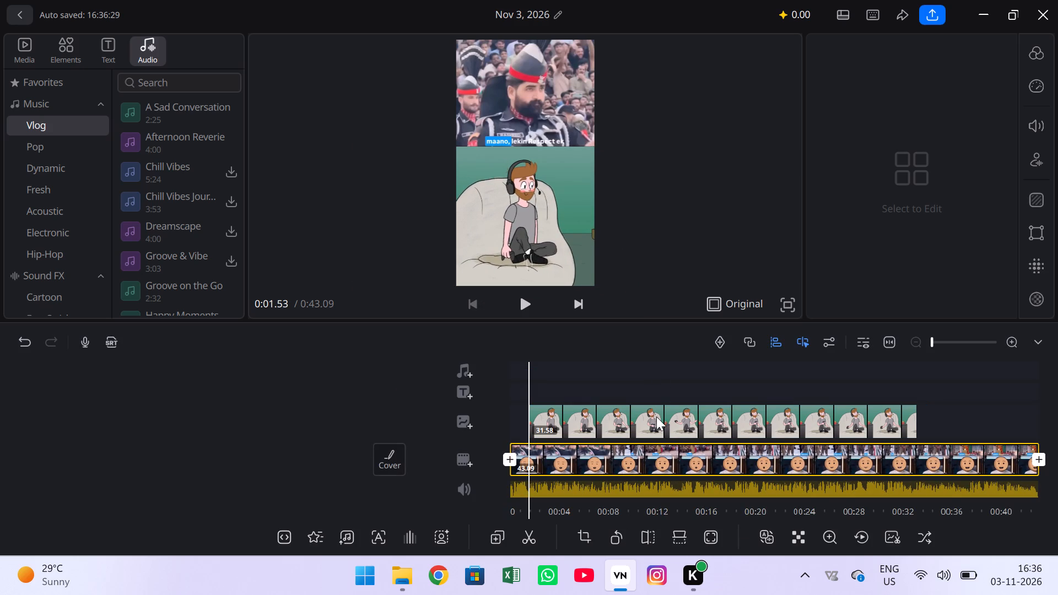
# Move the cartoon overlay back so it starts at the very beginning of the main clip.
pyautogui.moveTo(655, 419); pyautogui.dragTo(618, 419)
pyautogui.click(618, 419)
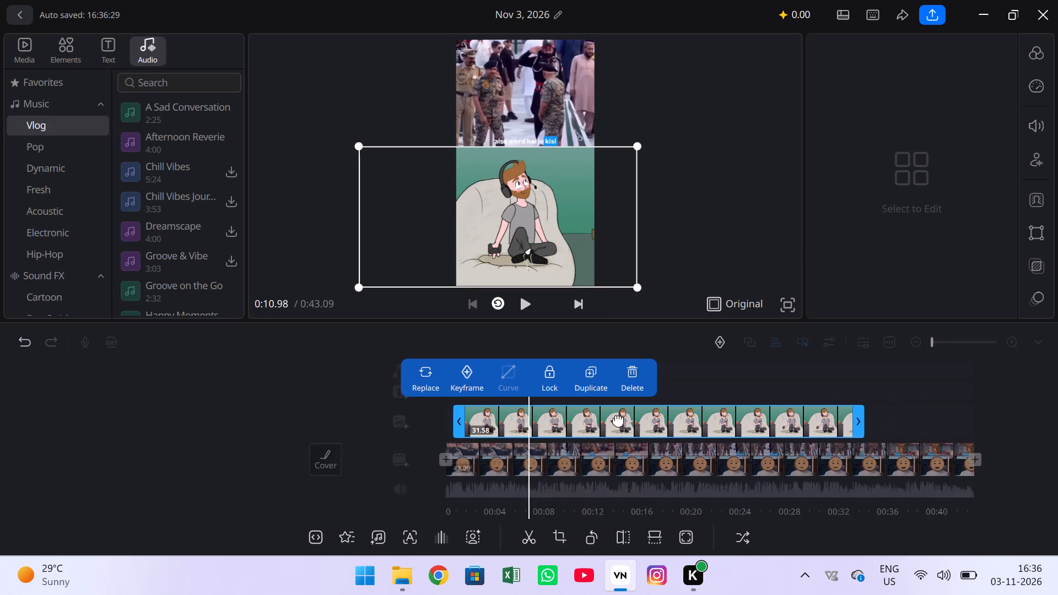
pyautogui.moveTo(618, 419); pyautogui.dragTo(591, 423)
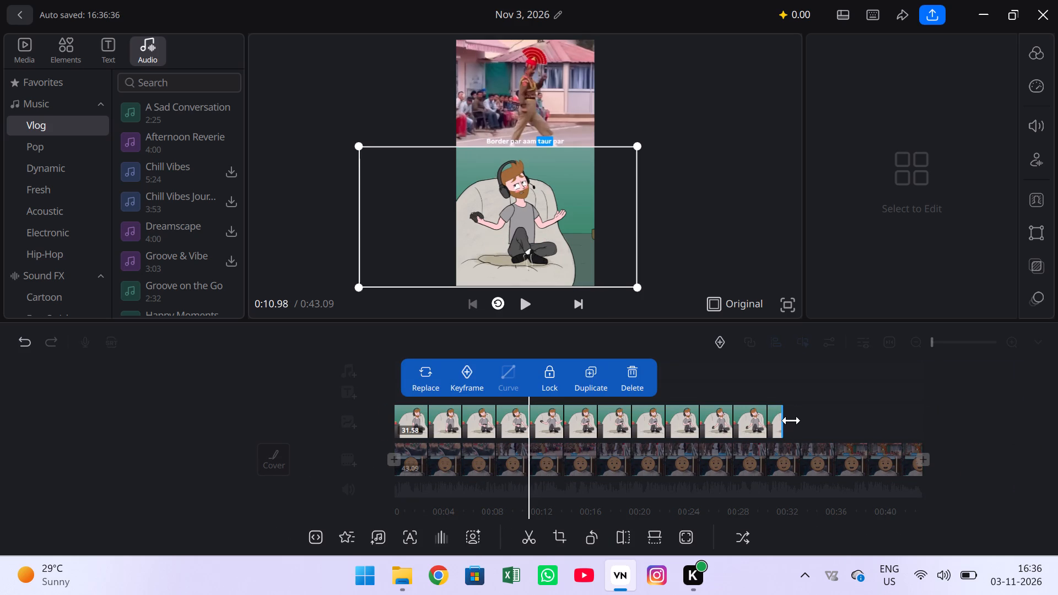
pyautogui.moveTo(791, 420); pyautogui.dragTo(830, 420)
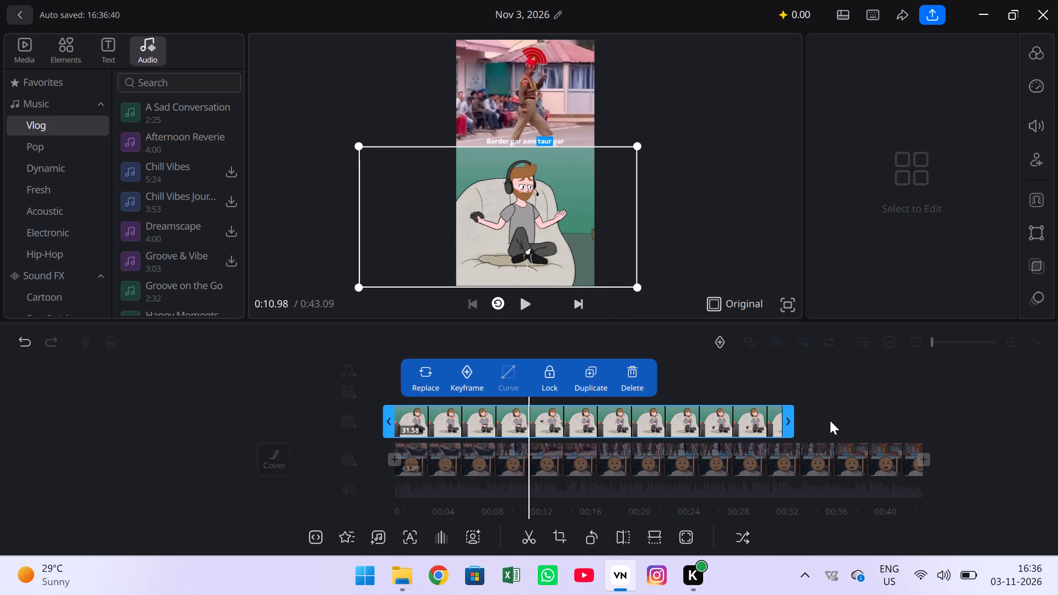
# Add Video-35045-1- from Downloads as a second overlay and place it directly after the first cartoon overlay.
pyautogui.moveTo(830, 420); pyautogui.dragTo(508, 456)
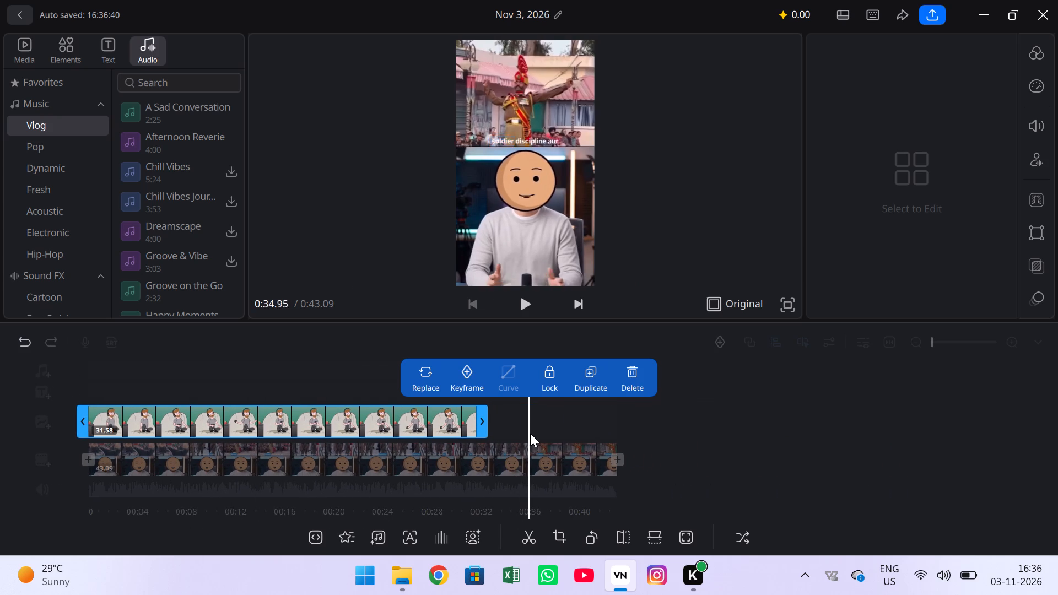
pyautogui.click(562, 402)
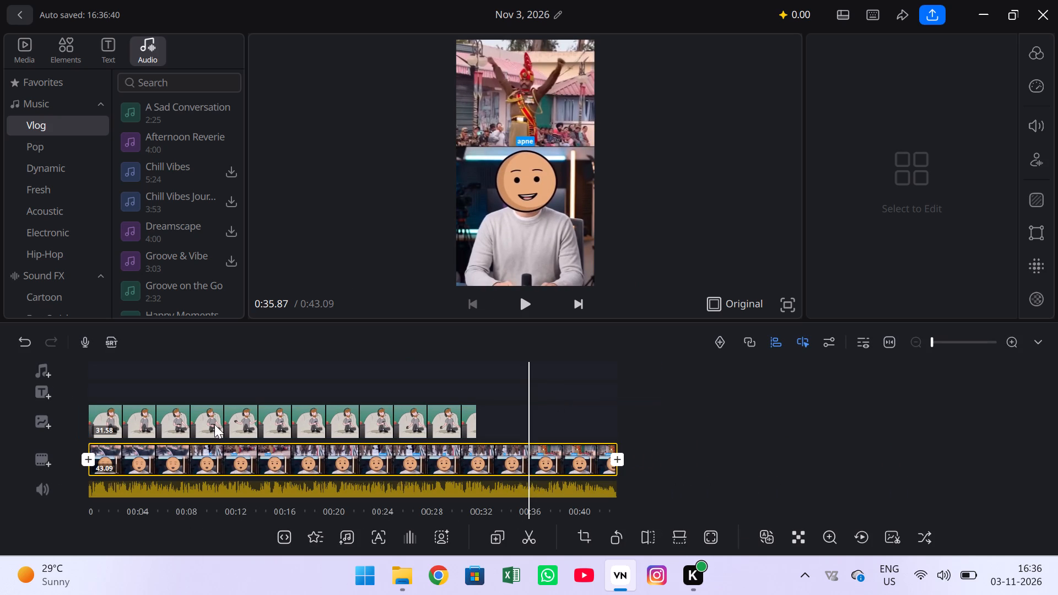
pyautogui.click(45, 426)
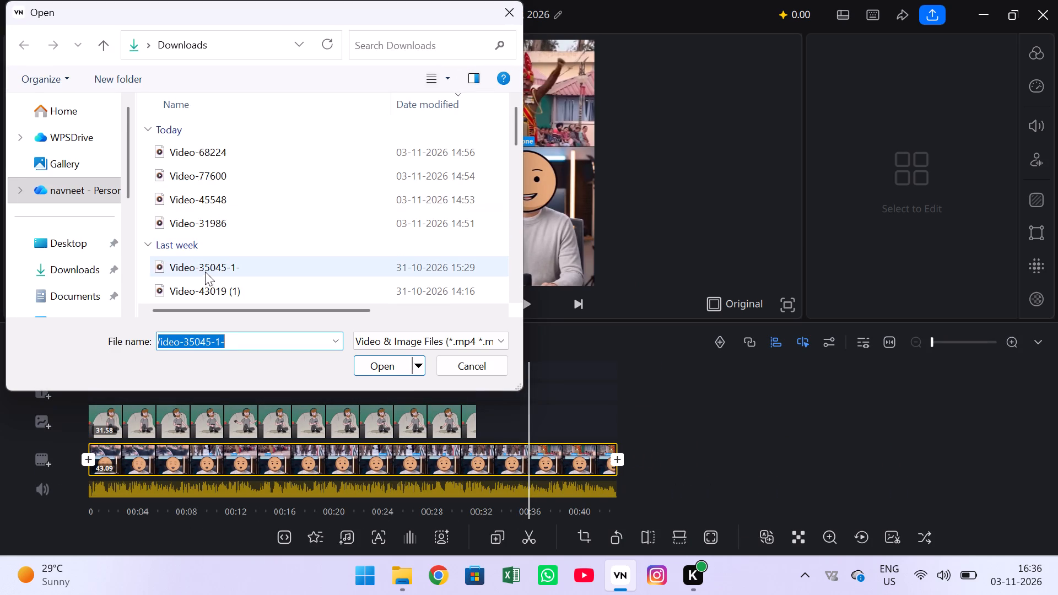
pyautogui.doubleClick(205, 273)
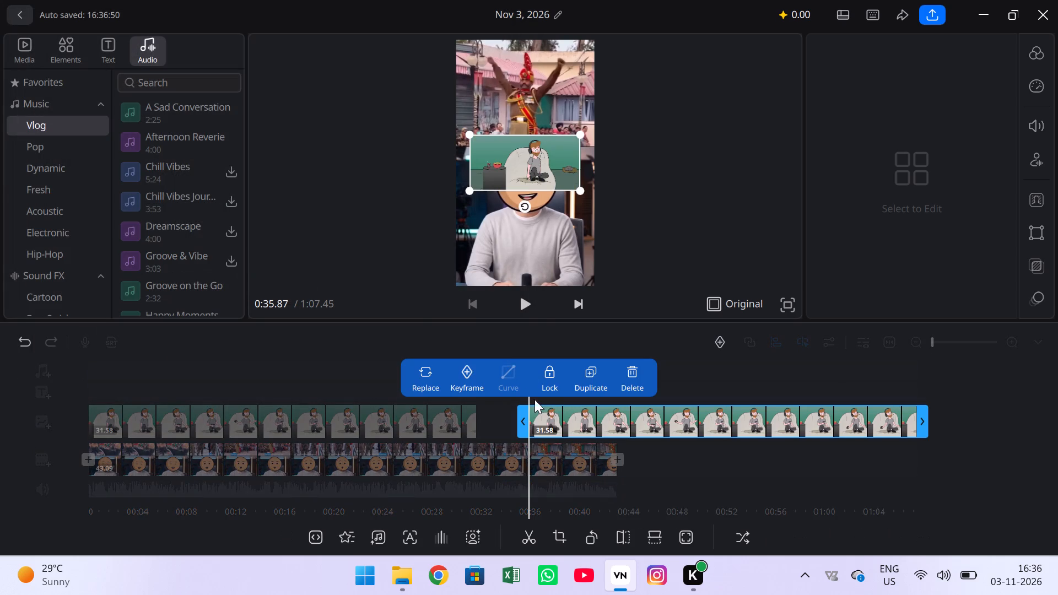
pyautogui.moveTo(579, 418); pyautogui.dragTo(525, 420)
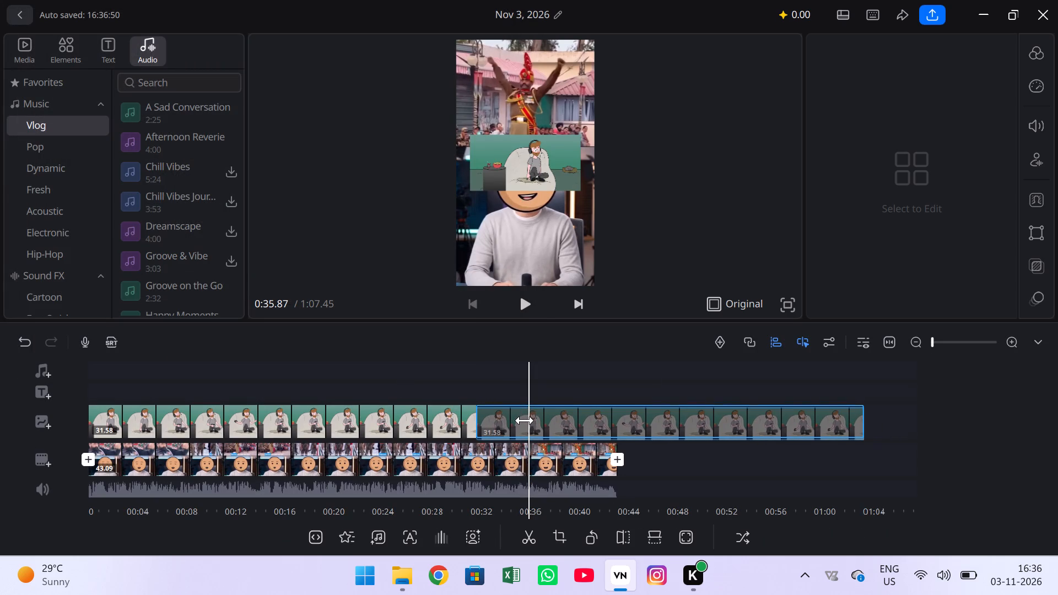
# Trim the second overlay's opening by splitting it at 0:35.87, deleting the earlier piece and closing the gap to the first overlay.
pyautogui.click(530, 528)
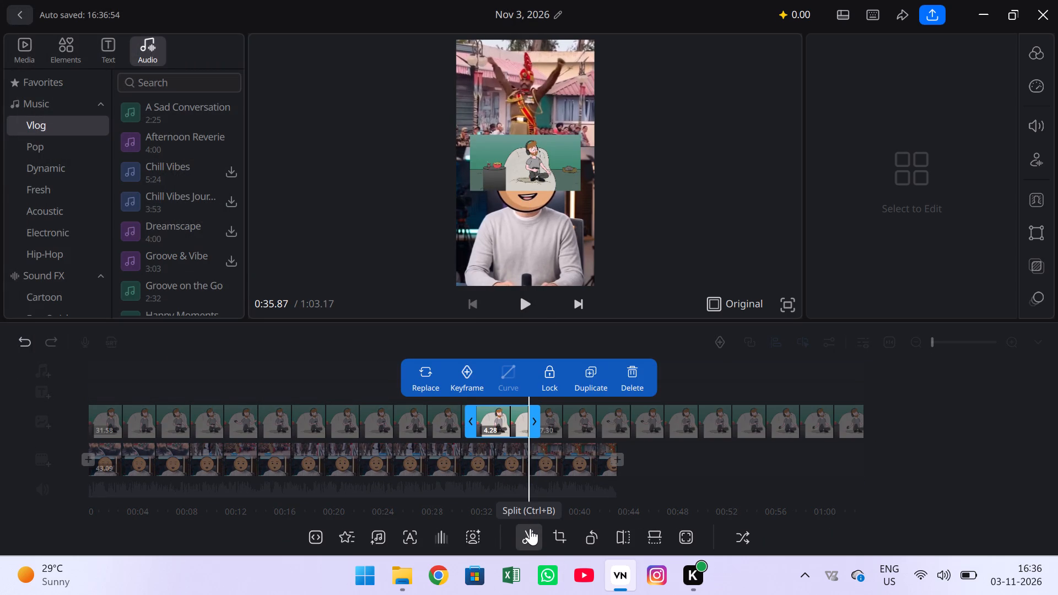
pyautogui.click(623, 365)
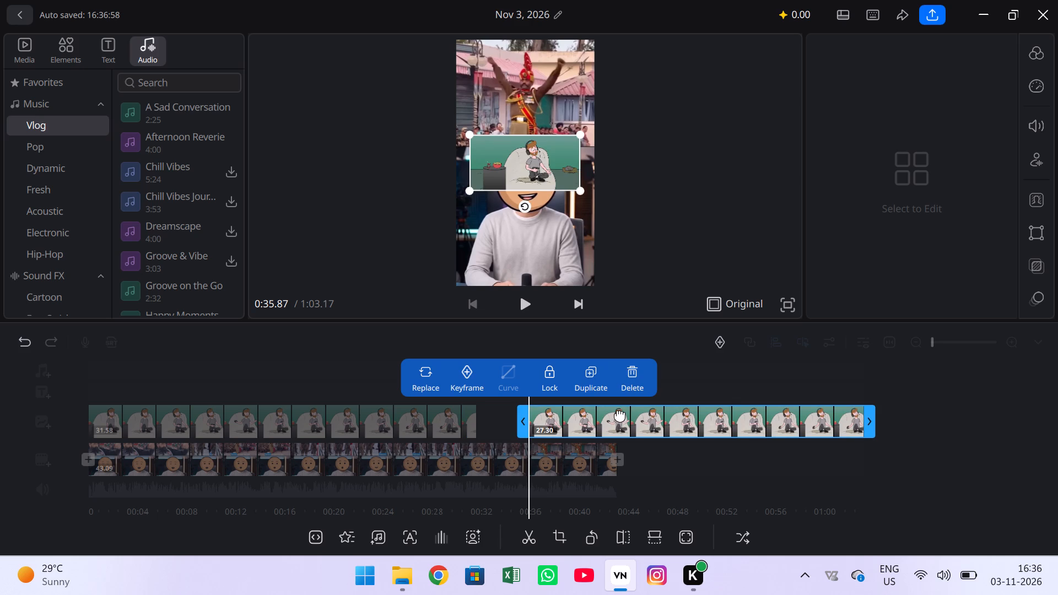
pyautogui.moveTo(617, 429); pyautogui.dragTo(562, 431)
pyautogui.click(562, 431)
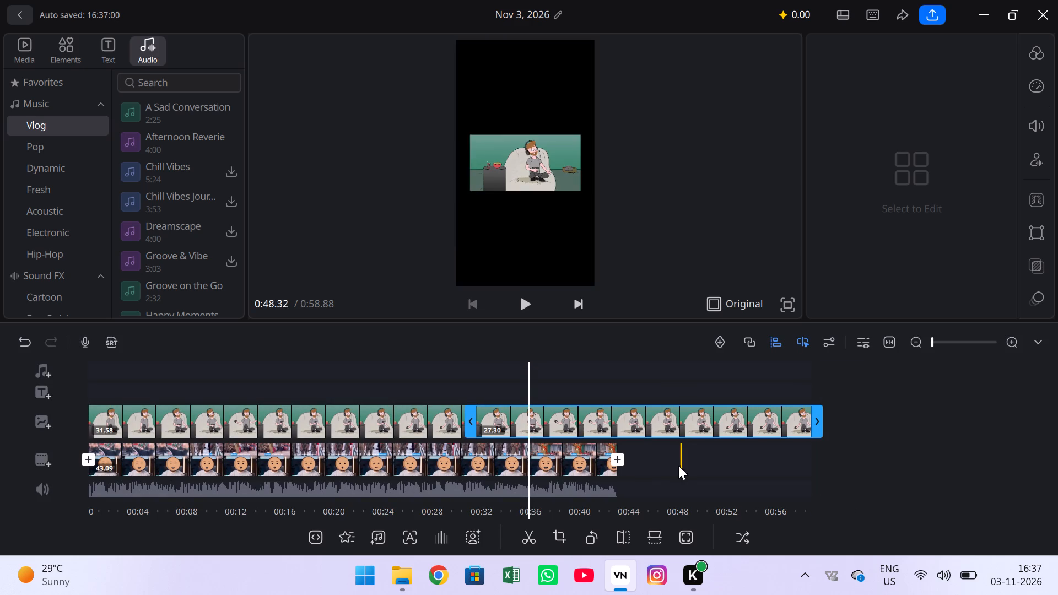
# Split the second overlay at 0:43.07, at the end of the main clip, and delete the excess after it.
pyautogui.moveTo(673, 472); pyautogui.dragTo(573, 478)
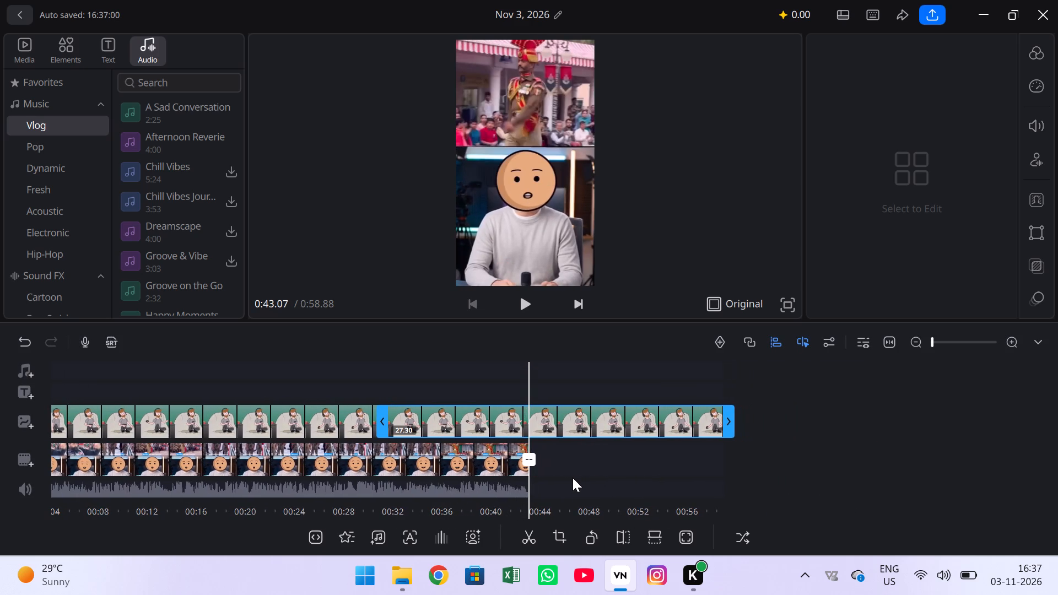
pyautogui.click(526, 536)
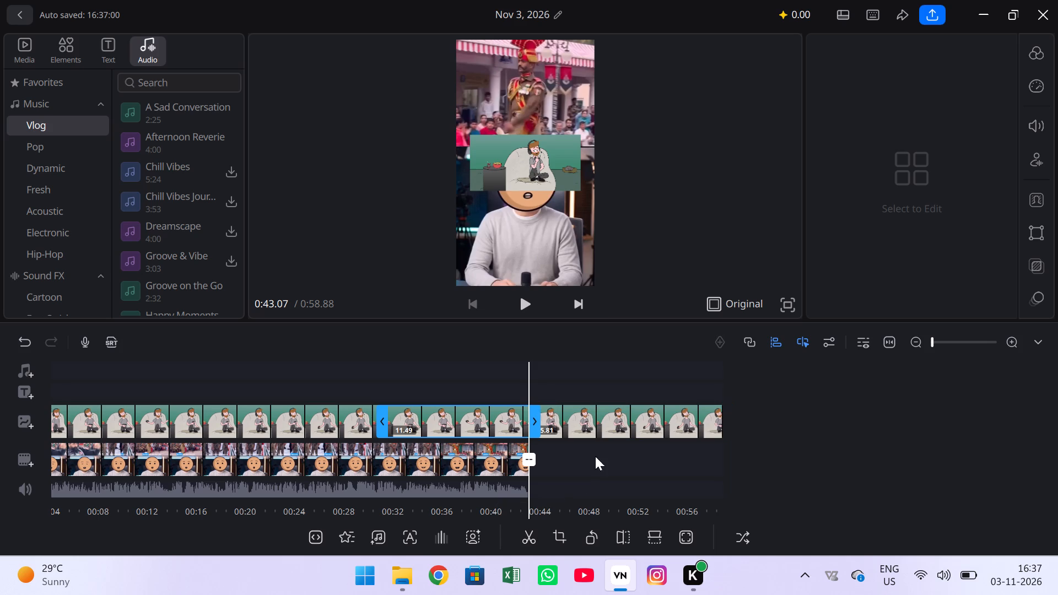
pyautogui.click(593, 412)
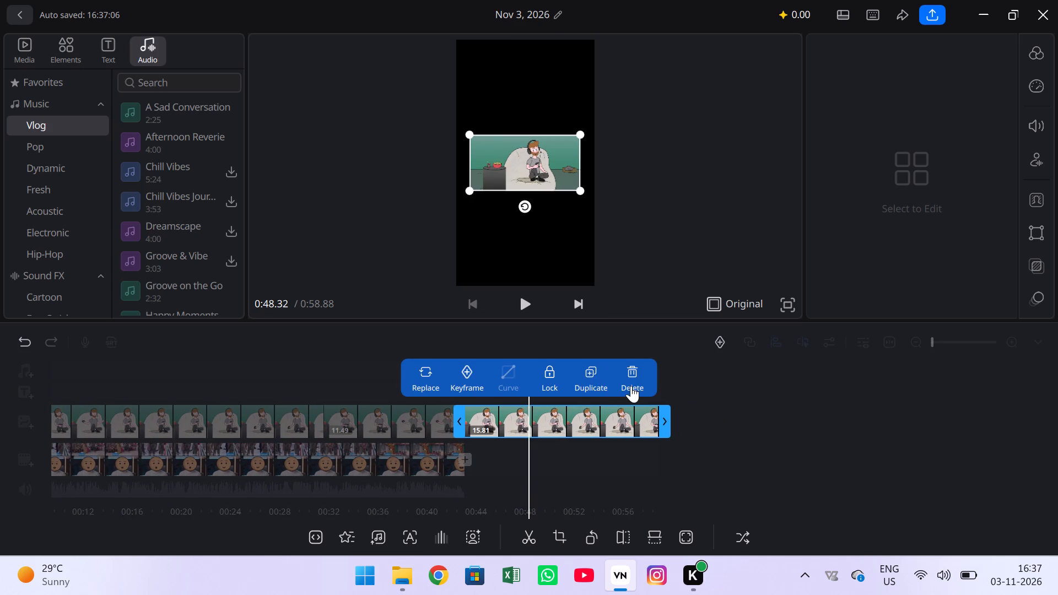
pyautogui.click(631, 386)
pyautogui.click(575, 473)
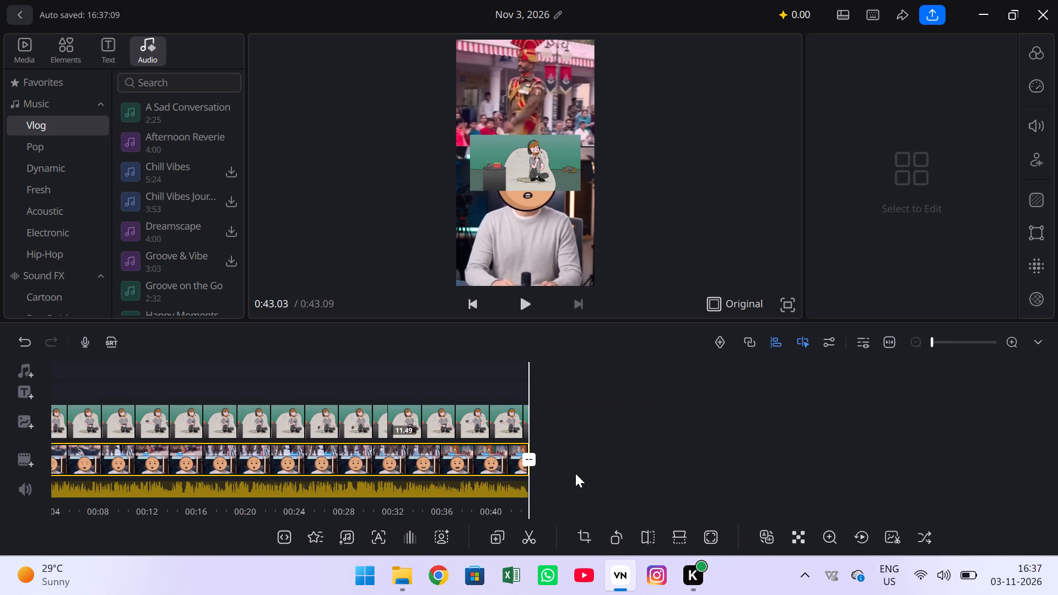
# Enlarge and reposition the second cartoon overlay to cover the presenter in the lower half, keeping the soldier footage and caption above uncovered.
pyautogui.moveTo(433, 434); pyautogui.dragTo(630, 416)
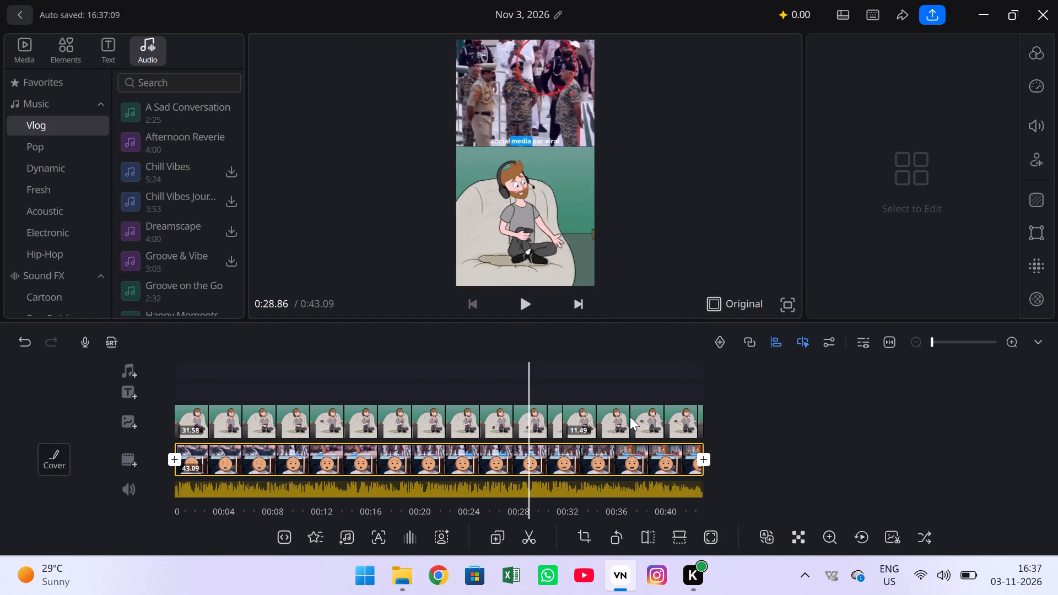
pyautogui.moveTo(630, 416); pyautogui.dragTo(514, 445)
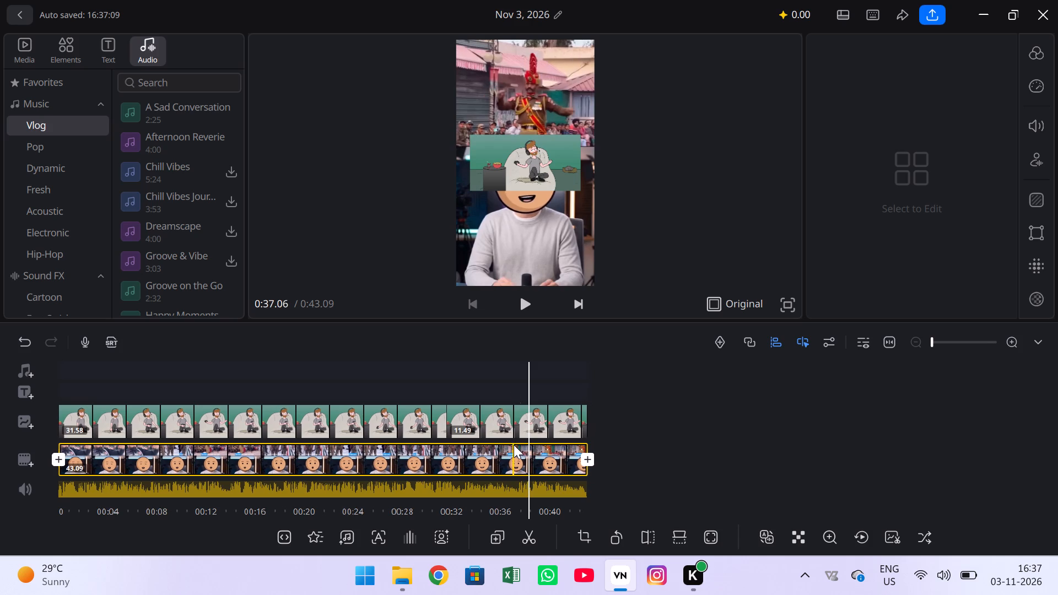
pyautogui.moveTo(524, 176); pyautogui.dragTo(482, 253)
pyautogui.click(515, 138)
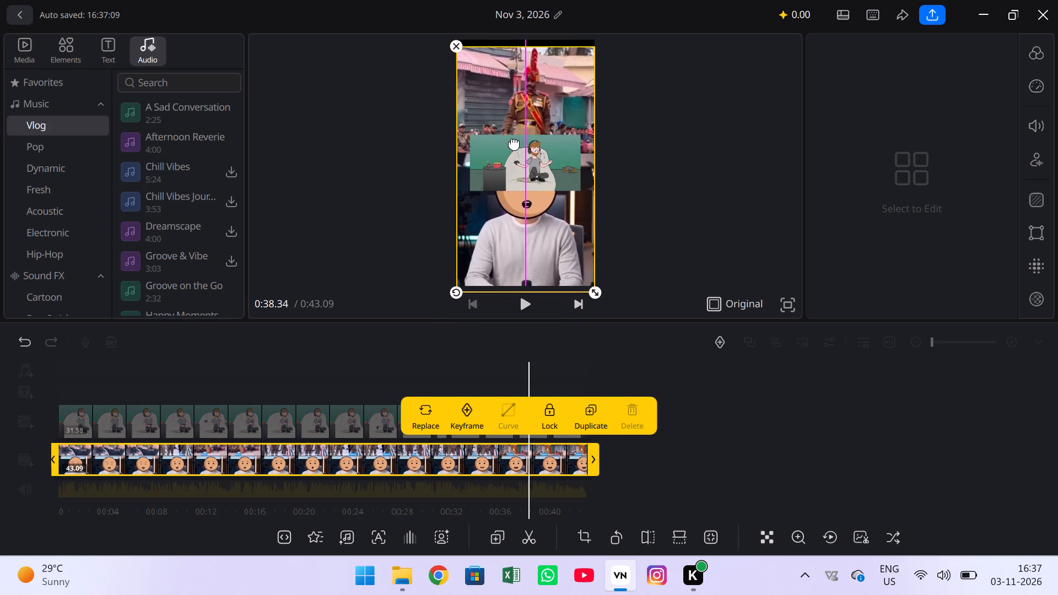
pyautogui.click(514, 150)
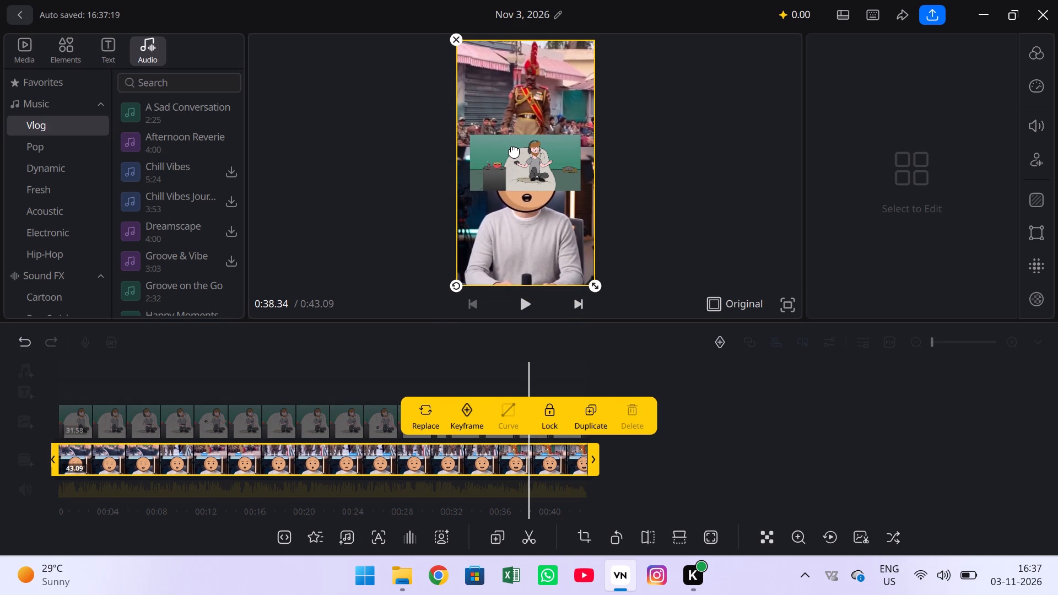
pyautogui.moveTo(514, 150); pyautogui.dragTo(471, 223)
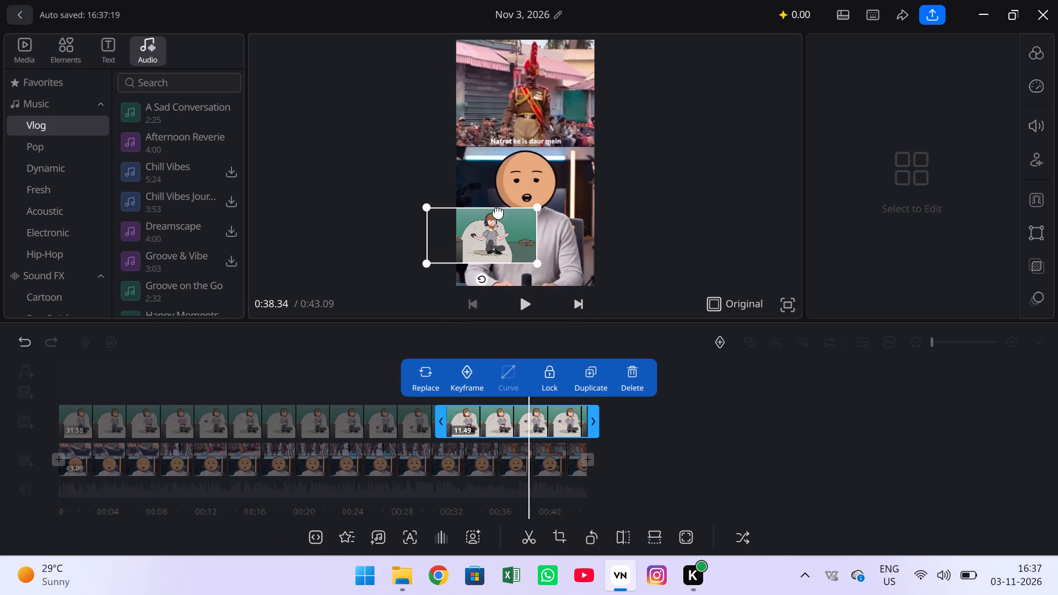
pyautogui.moveTo(537, 208); pyautogui.dragTo(570, 170)
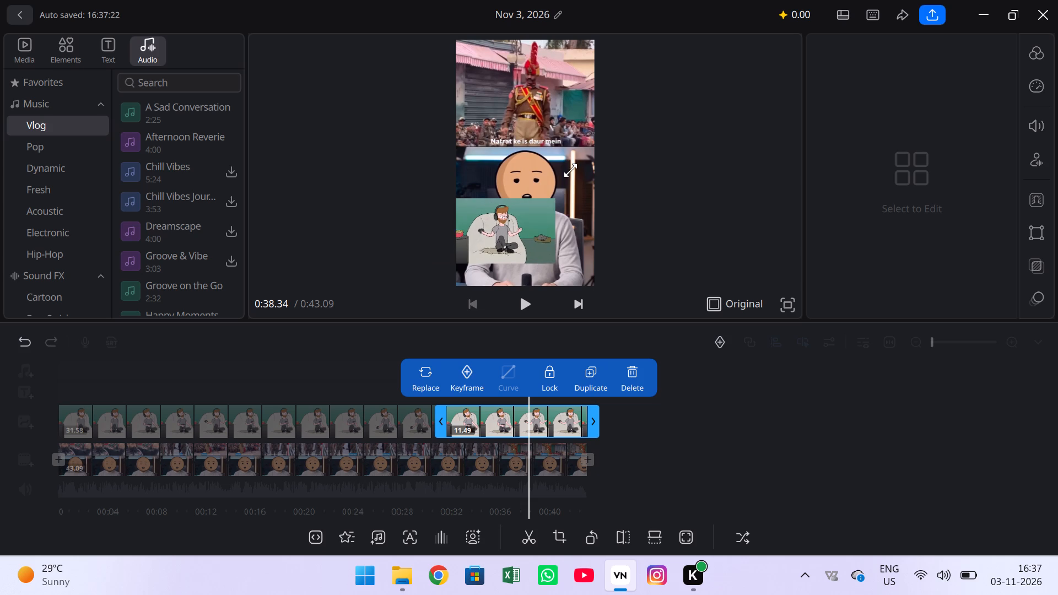
pyautogui.moveTo(570, 170); pyautogui.dragTo(667, 71)
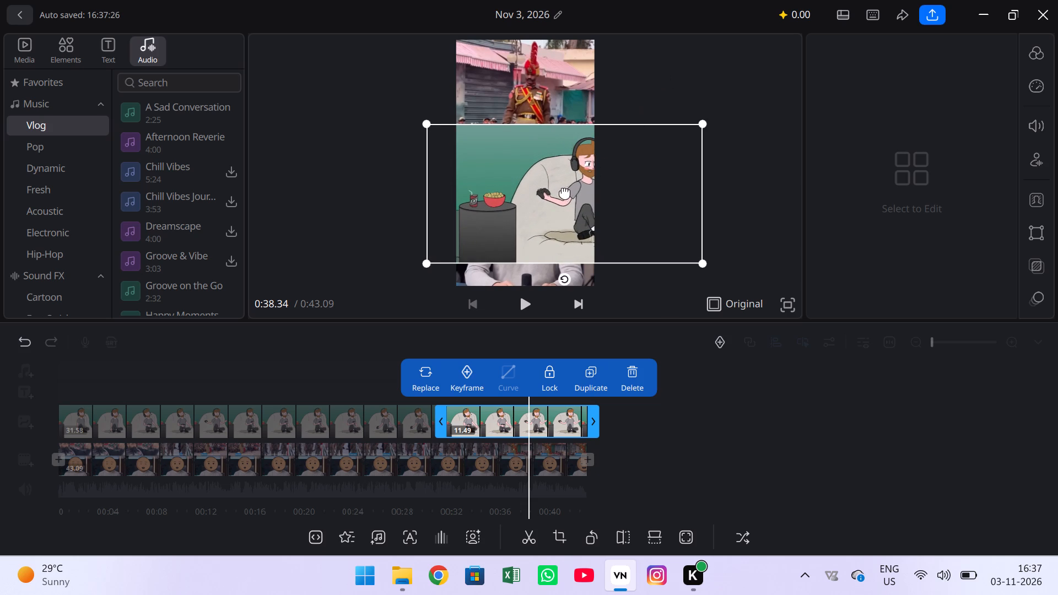
pyautogui.moveTo(565, 192); pyautogui.dragTo(501, 219)
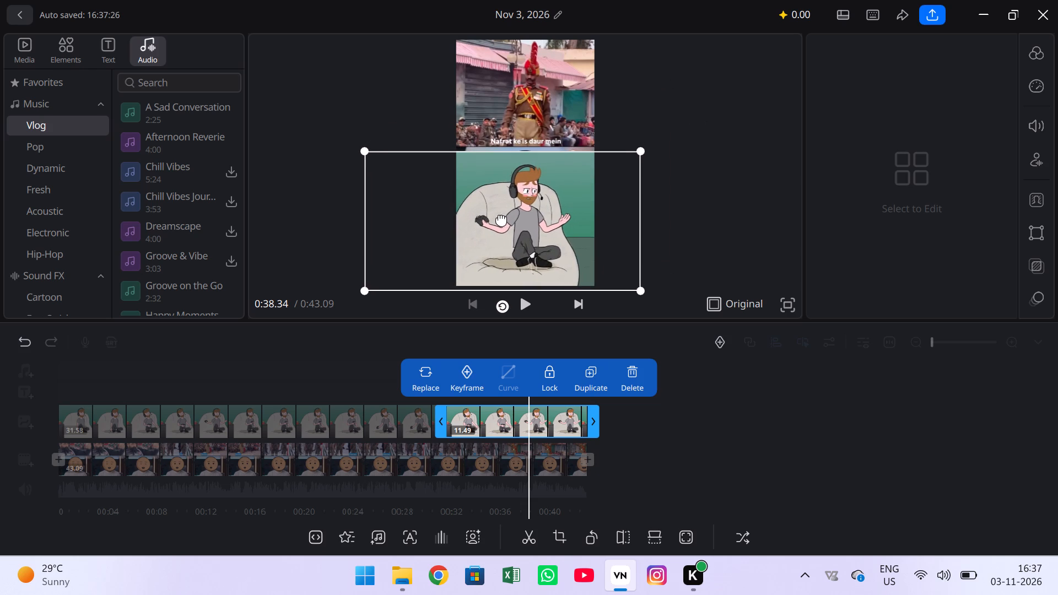
pyautogui.moveTo(501, 219); pyautogui.dragTo(493, 218)
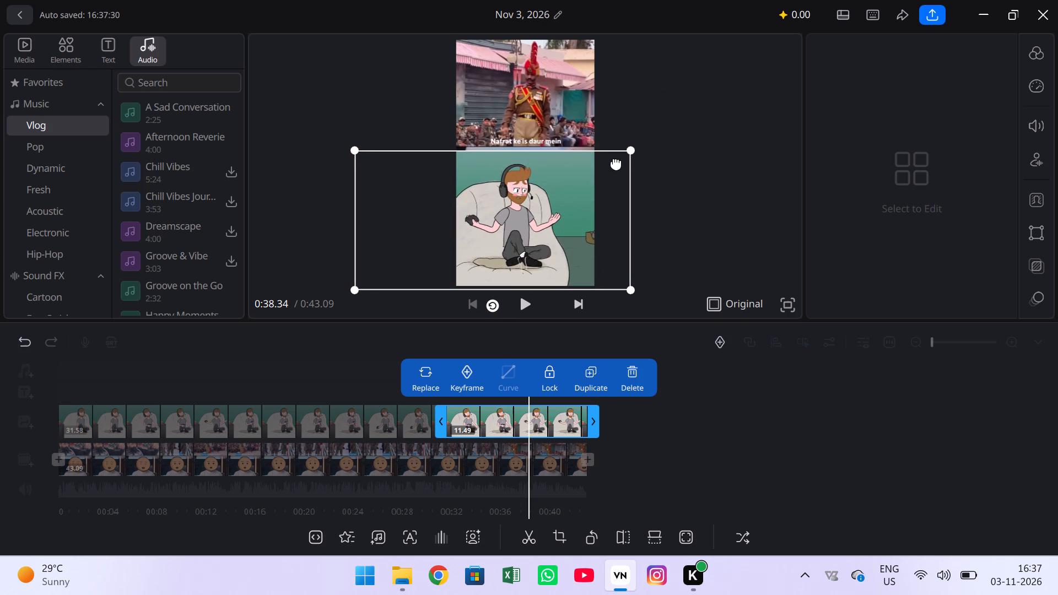
pyautogui.click(631, 150)
pyautogui.moveTo(631, 148); pyautogui.dragTo(639, 140)
pyautogui.click(614, 294)
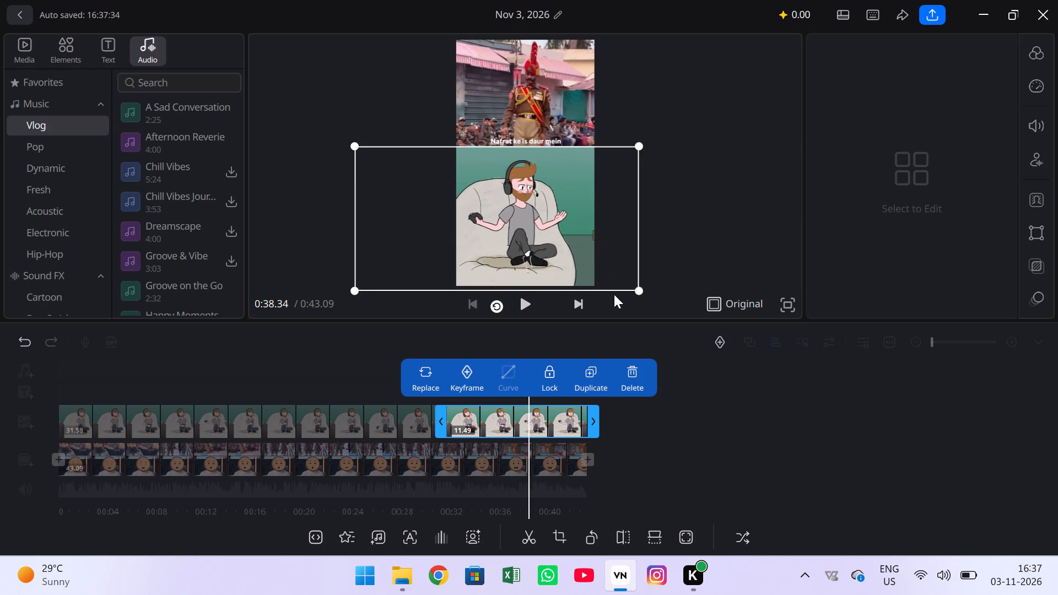
# Examine the join between the two cartoon overlays around 0:31 to 0:32, checking their alignment and coverage of the presenter frame by frame.
pyautogui.moveTo(494, 380); pyautogui.dragTo(592, 367)
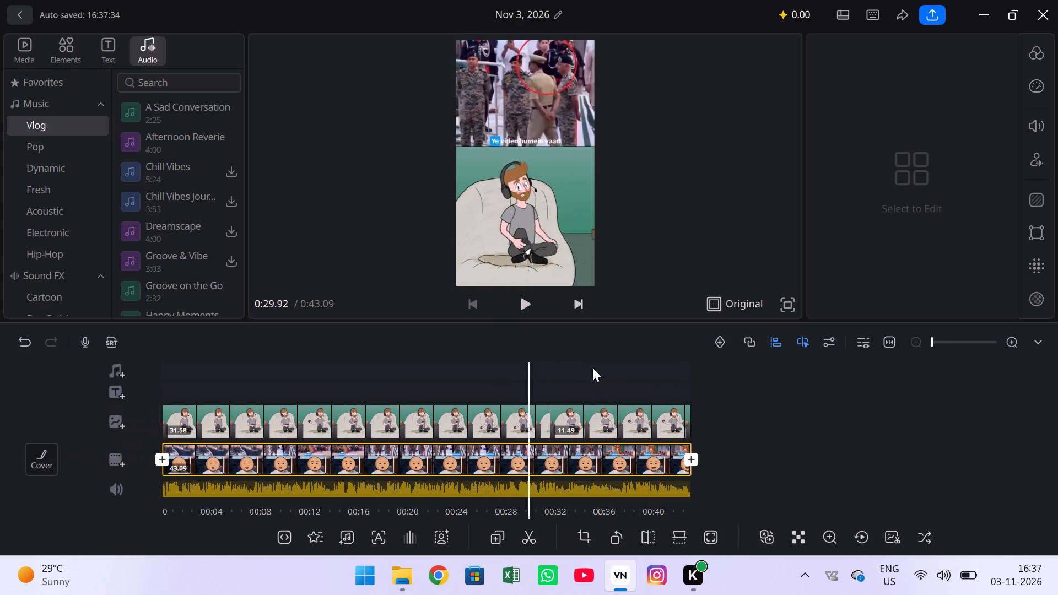
pyautogui.moveTo(592, 367); pyautogui.dragTo(613, 351)
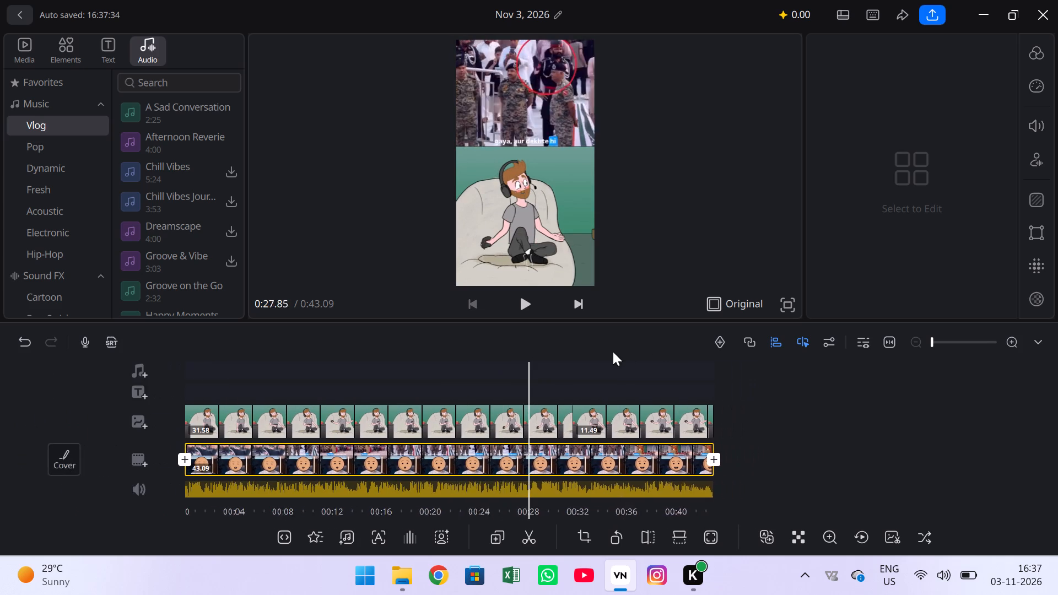
pyautogui.moveTo(613, 351); pyautogui.dragTo(576, 358)
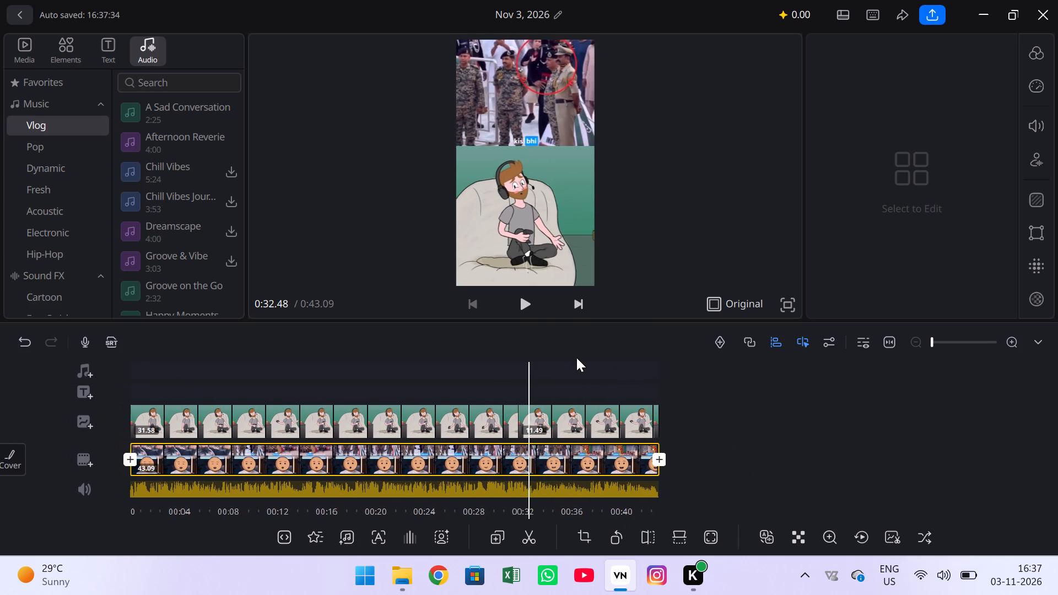
pyautogui.moveTo(576, 358); pyautogui.dragTo(584, 358)
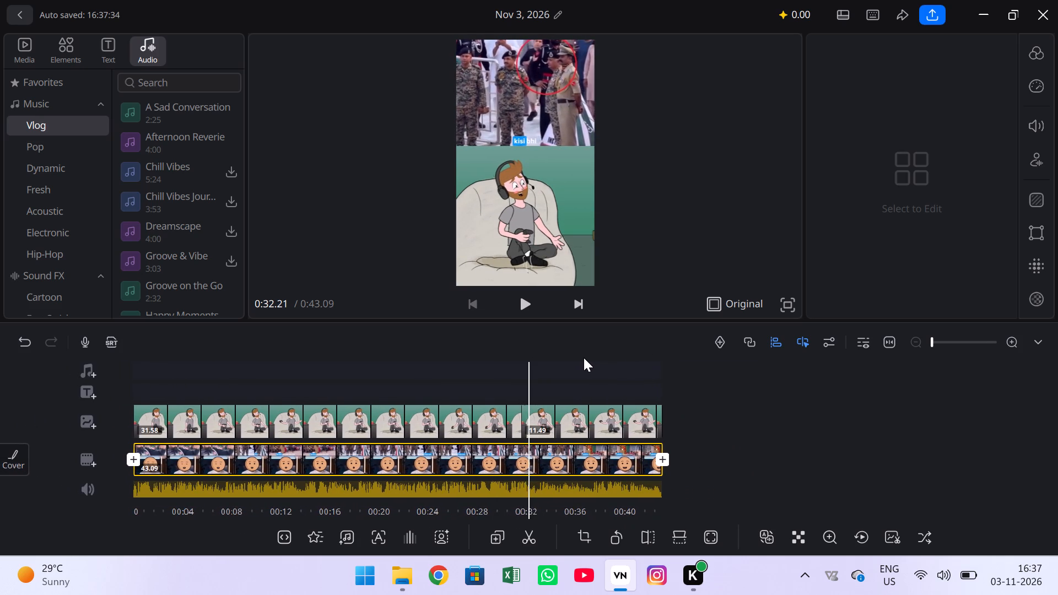
pyautogui.moveTo(584, 358); pyautogui.dragTo(593, 358)
pyautogui.press('Right')
pyautogui.press('Right')
pyautogui.press('Right')
pyautogui.press('Right')
pyautogui.press('Right')
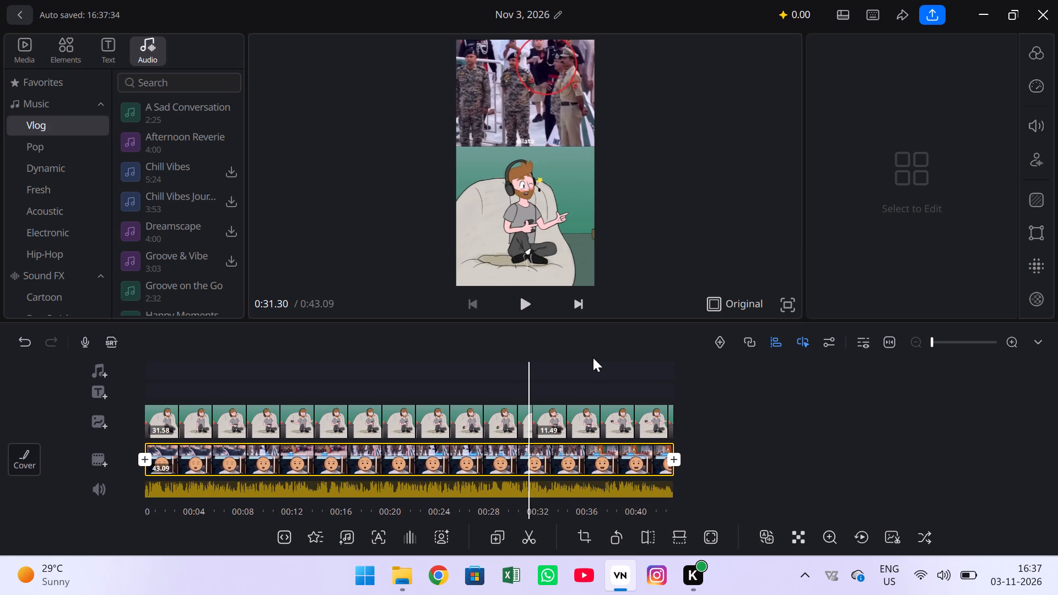
pyautogui.press('Right')
pyautogui.press('Right')
pyautogui.press('Right')
pyautogui.press('Right')
pyautogui.press('Right')
pyautogui.press('Right')
pyautogui.press('Right')
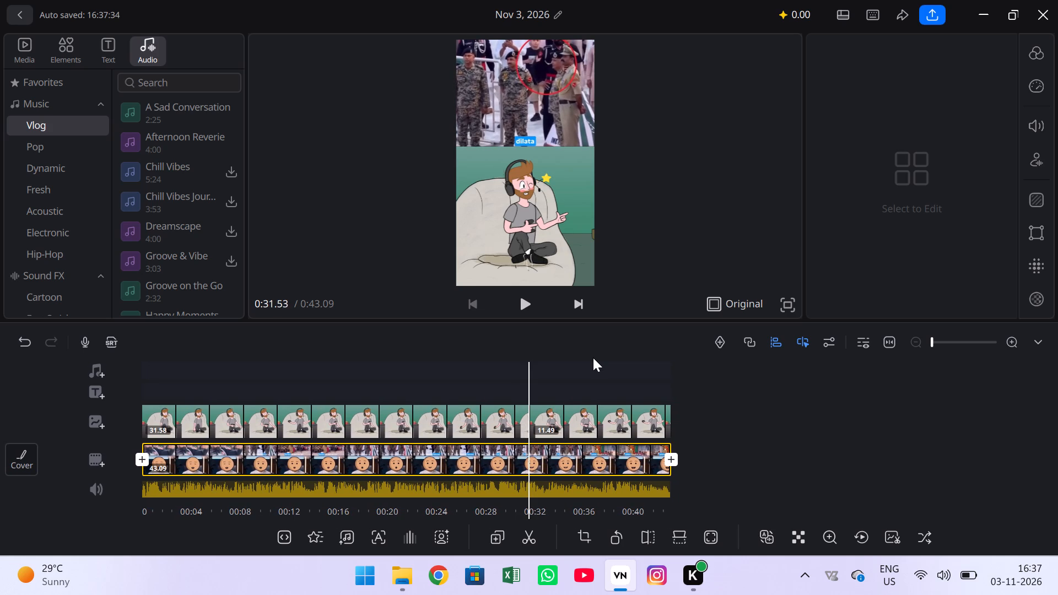
pyautogui.press('Right')
pyautogui.press('Right')
pyautogui.press('Right')
pyautogui.press('Right')
pyautogui.press('Right')
pyautogui.press('Right')
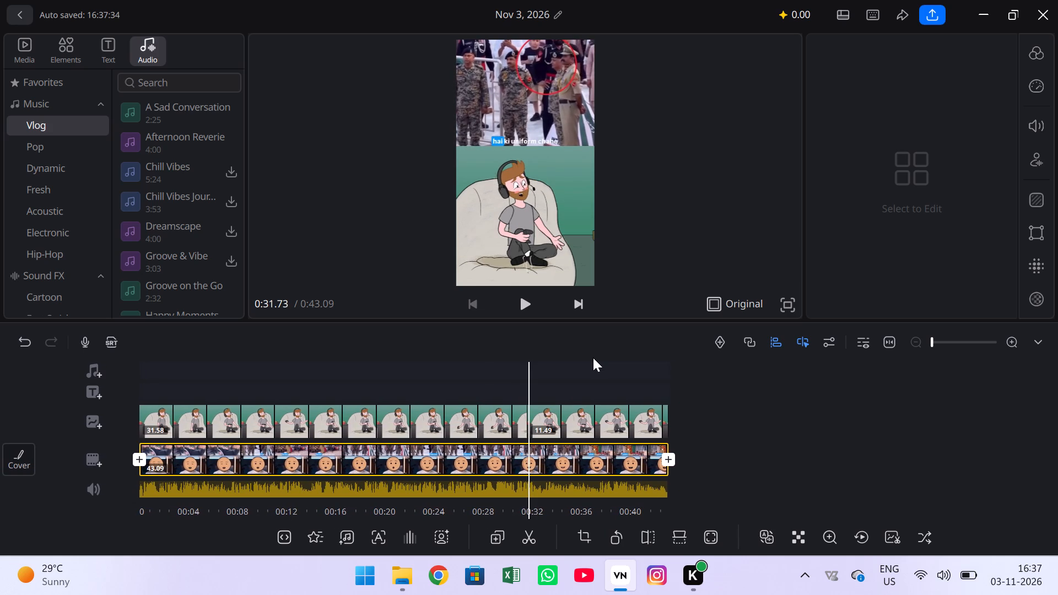
pyautogui.press('Right')
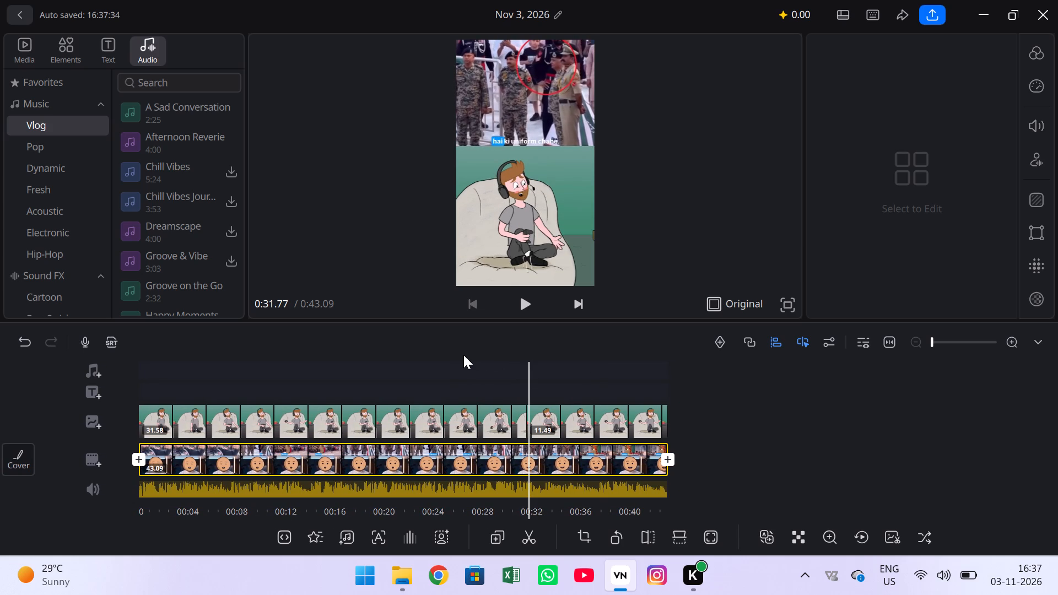
# Add a text title at the start of the timeline (0:00.00) reading gyaan_X45.
pyautogui.moveTo(453, 359); pyautogui.dragTo(631, 397)
pyautogui.moveTo(436, 401); pyautogui.dragTo(720, 378)
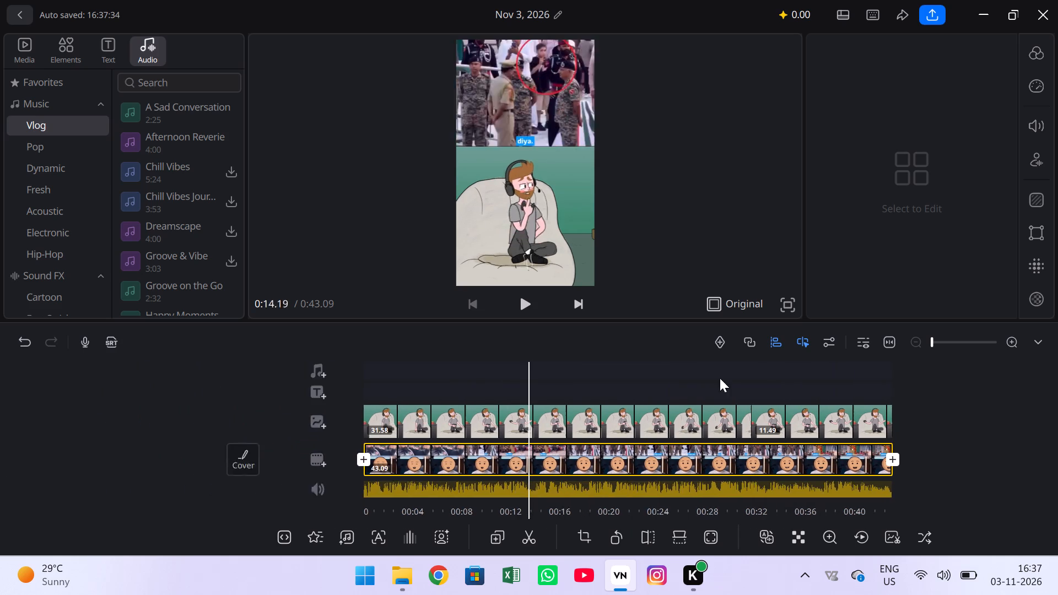
pyautogui.moveTo(720, 378); pyautogui.dragTo(754, 375)
pyautogui.moveTo(497, 388); pyautogui.dragTo(655, 391)
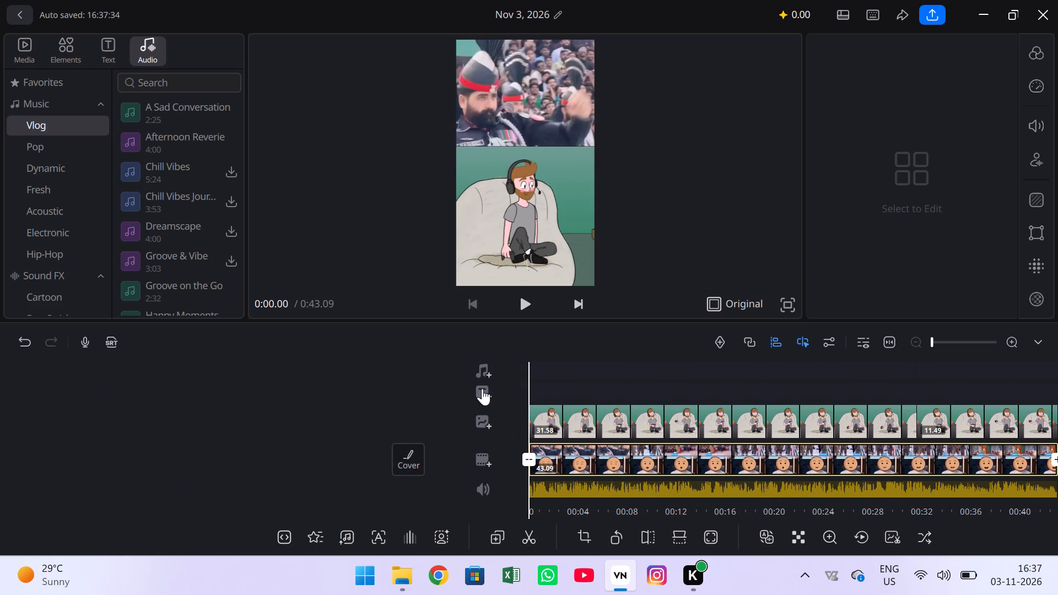
pyautogui.click(485, 392)
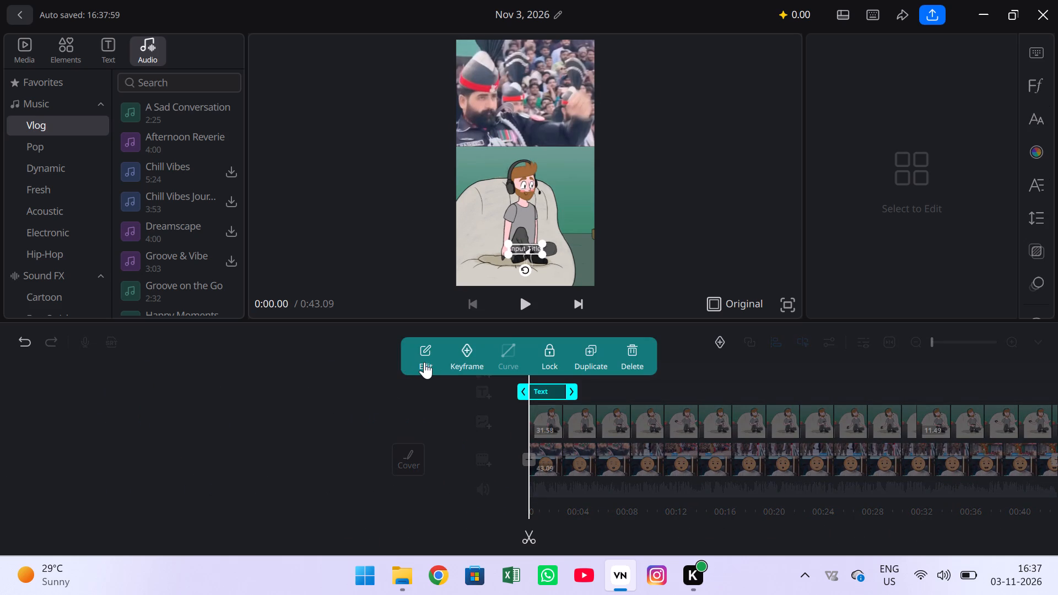
pyautogui.click(424, 362)
pyautogui.click(865, 116)
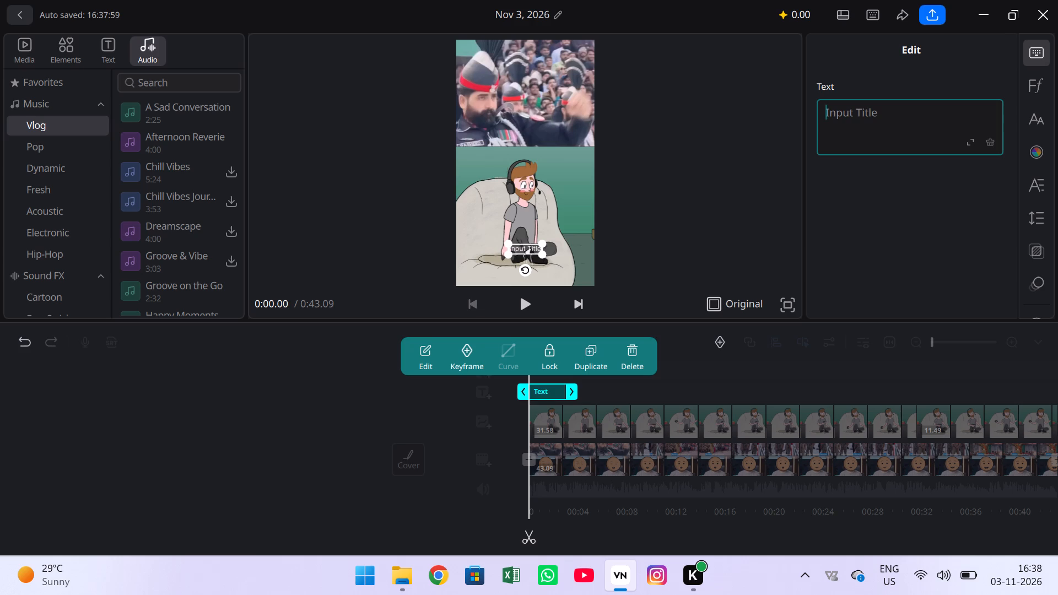
pyautogui.hotkey('shift', 'g')
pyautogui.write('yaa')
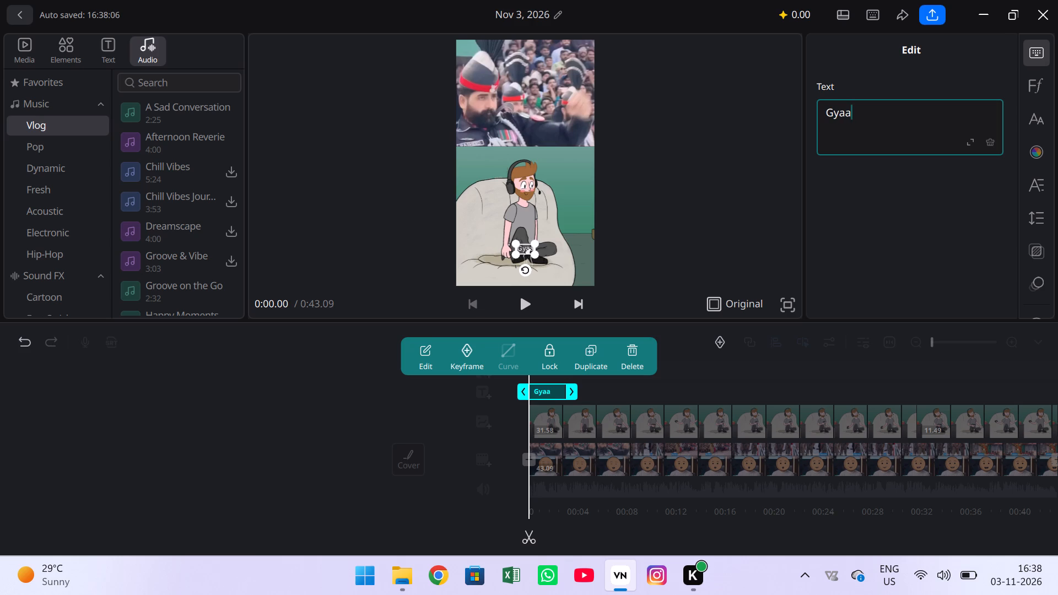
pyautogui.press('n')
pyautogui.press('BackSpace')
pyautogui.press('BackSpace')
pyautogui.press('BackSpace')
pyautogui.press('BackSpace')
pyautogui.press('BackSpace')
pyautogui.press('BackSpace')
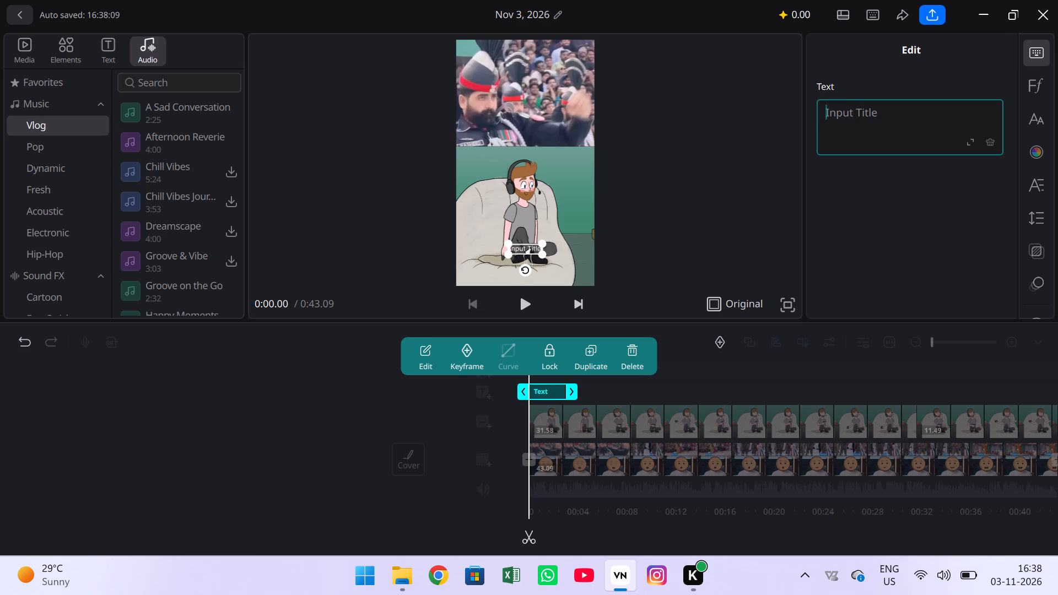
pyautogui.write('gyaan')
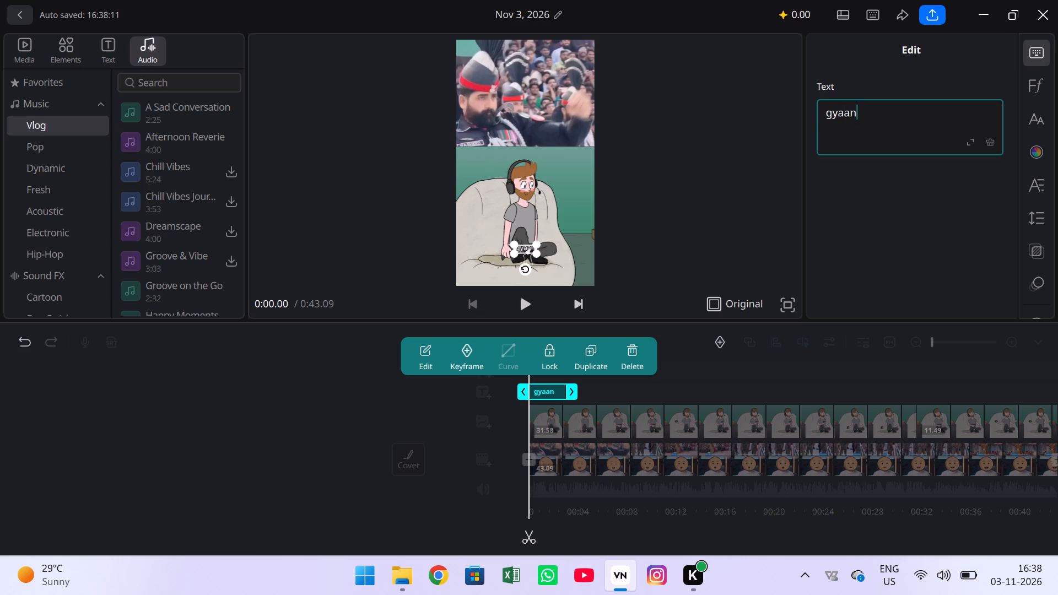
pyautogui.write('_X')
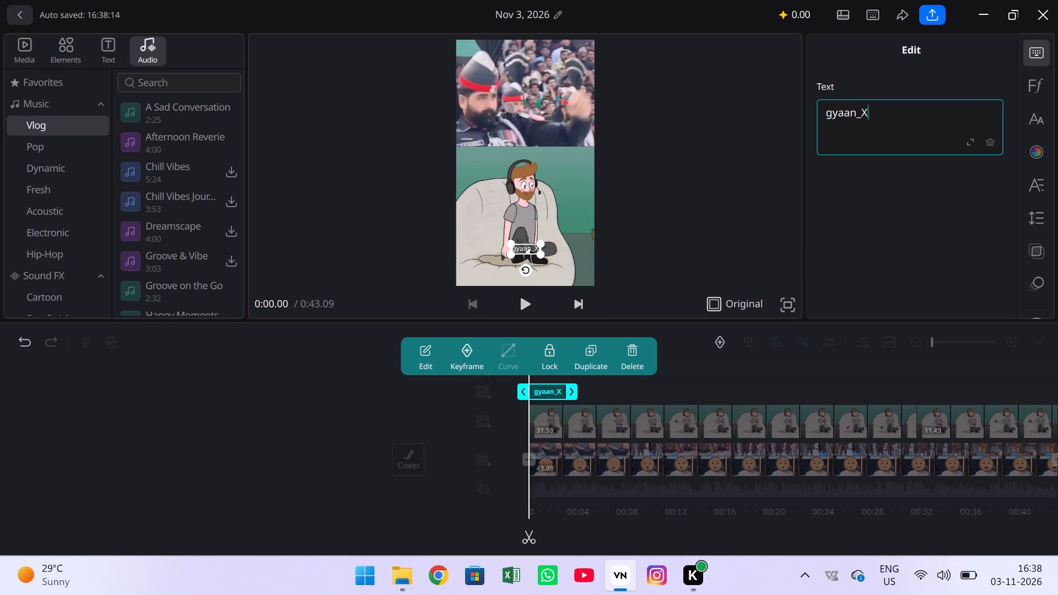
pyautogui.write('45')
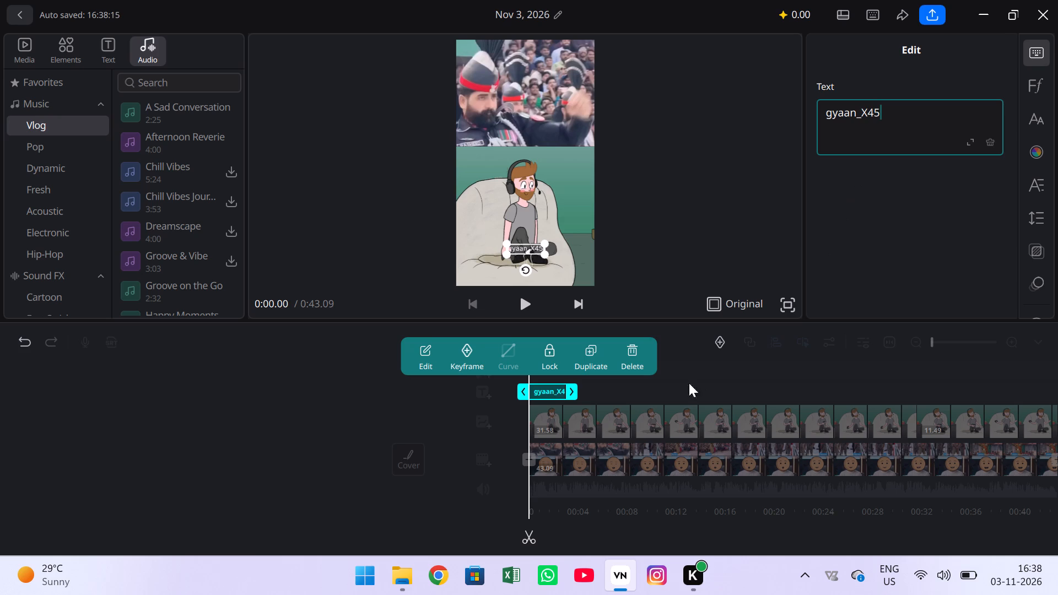
# Extend the gyaan_X45 text to a duration of 43.07, so it spans the whole main clip.
pyautogui.moveTo(570, 391); pyautogui.dragTo(854, 360)
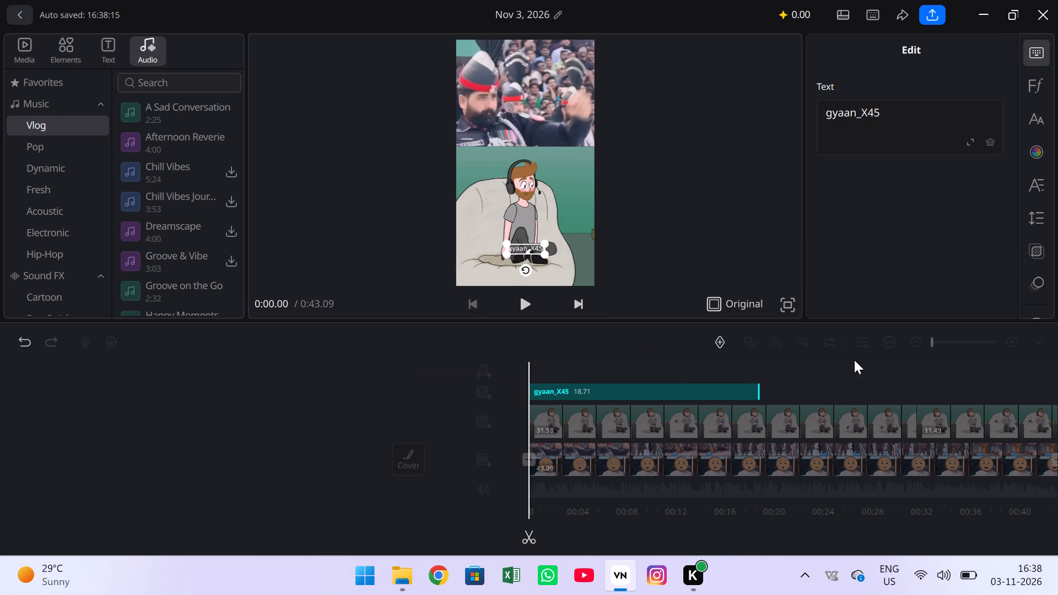
pyautogui.moveTo(854, 360); pyautogui.dragTo(1005, 413)
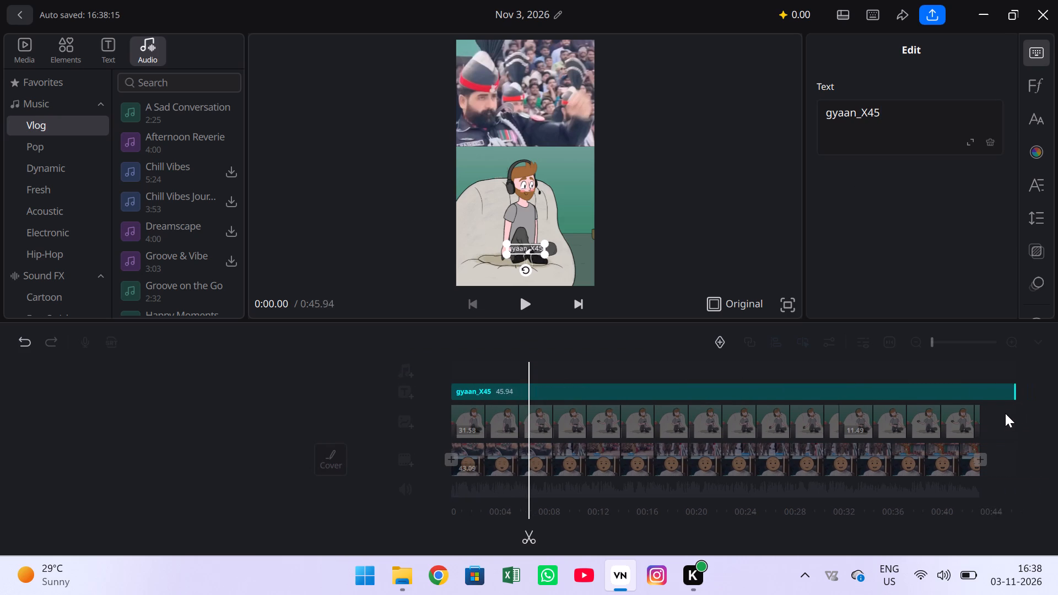
pyautogui.moveTo(1005, 413); pyautogui.dragTo(980, 419)
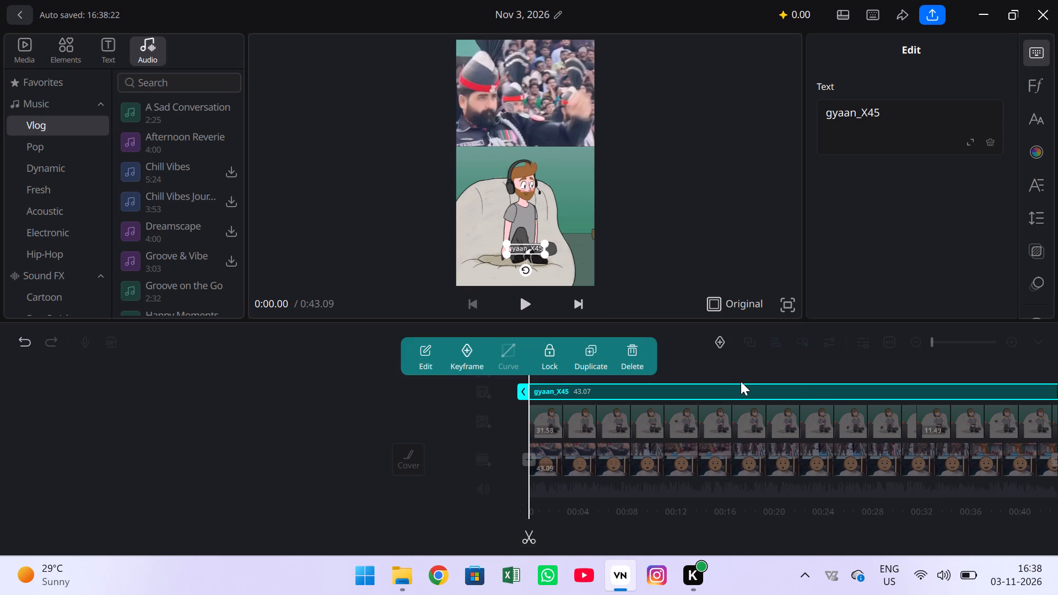
pyautogui.click(744, 369)
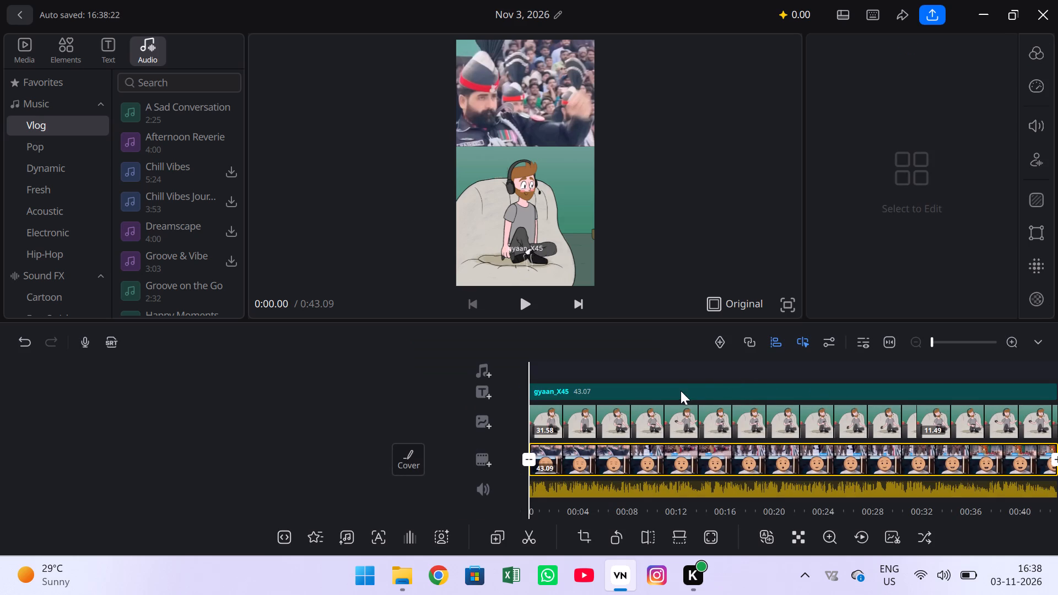
# Style the gyaan_X45 text in the Libre Baskerville font at size 14.
pyautogui.click(660, 396)
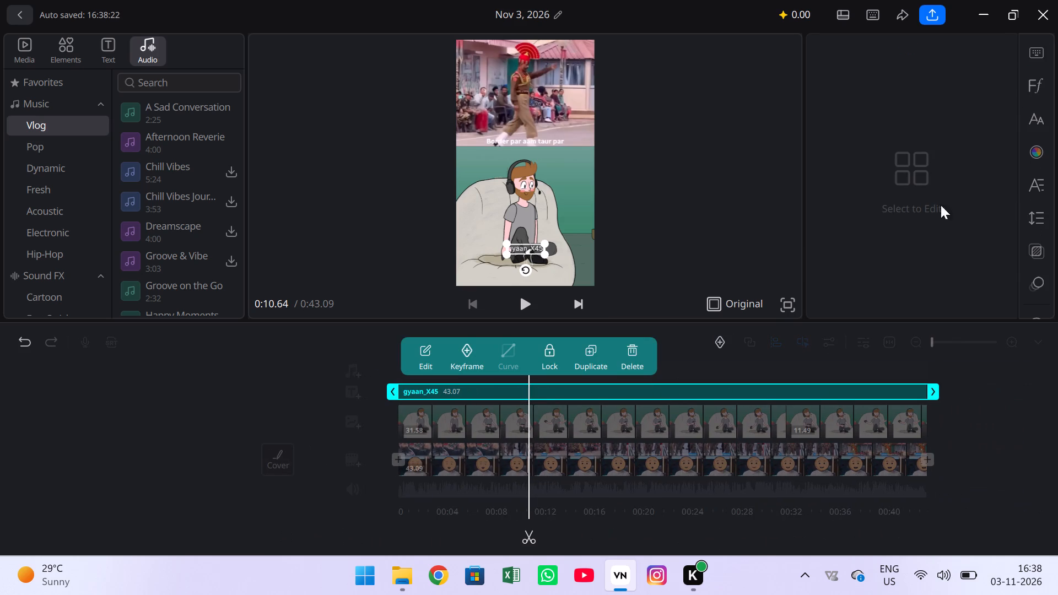
pyautogui.click(1033, 83)
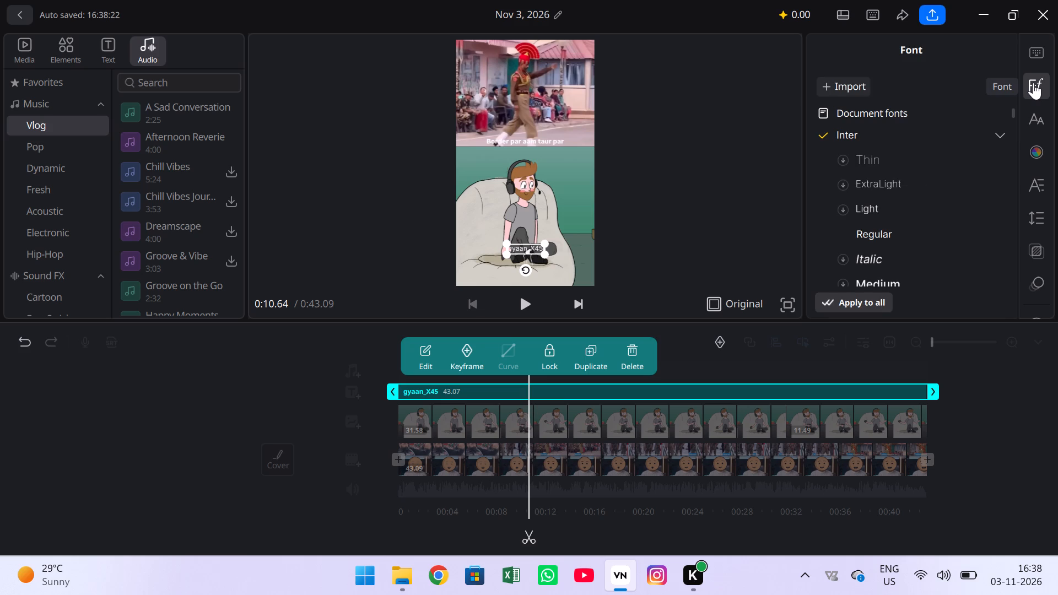
pyautogui.moveTo(968, 117); pyautogui.dragTo(968, 125)
pyautogui.click(968, 125)
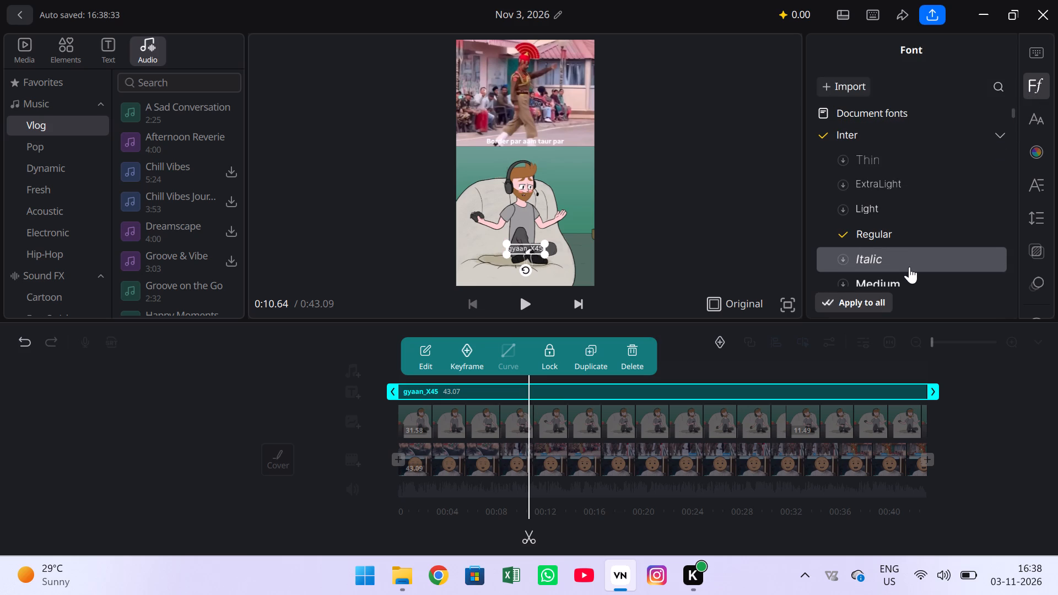
pyautogui.click(1005, 144)
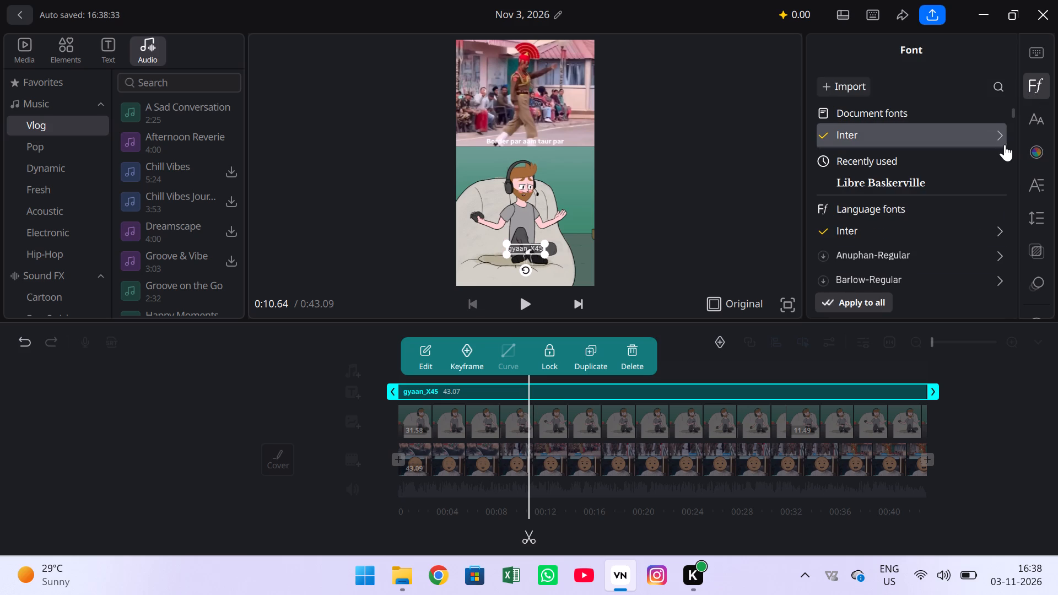
pyautogui.click(936, 183)
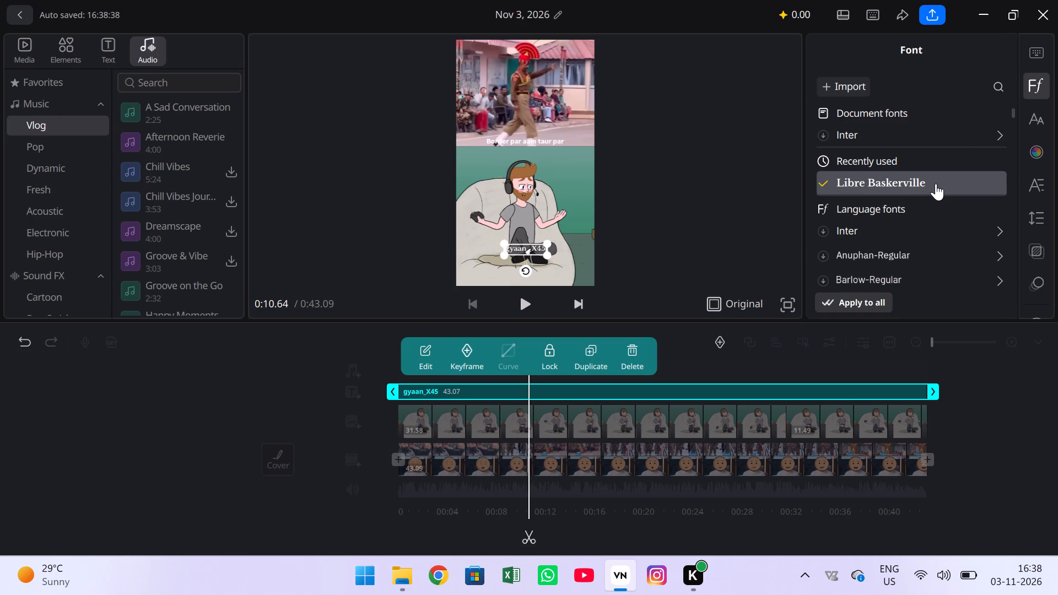
pyautogui.click(1039, 118)
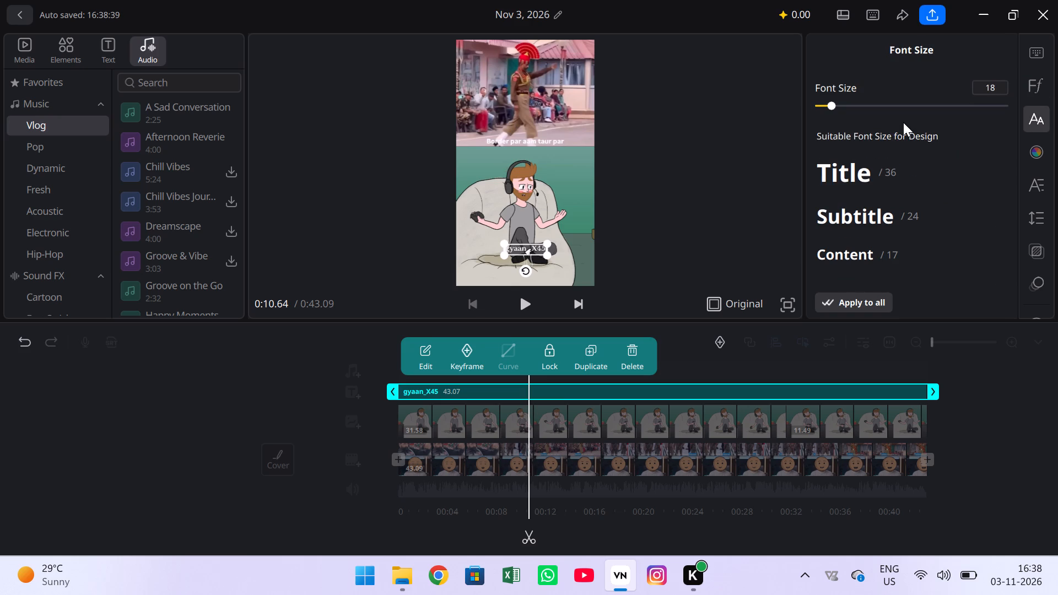
pyautogui.click(830, 106)
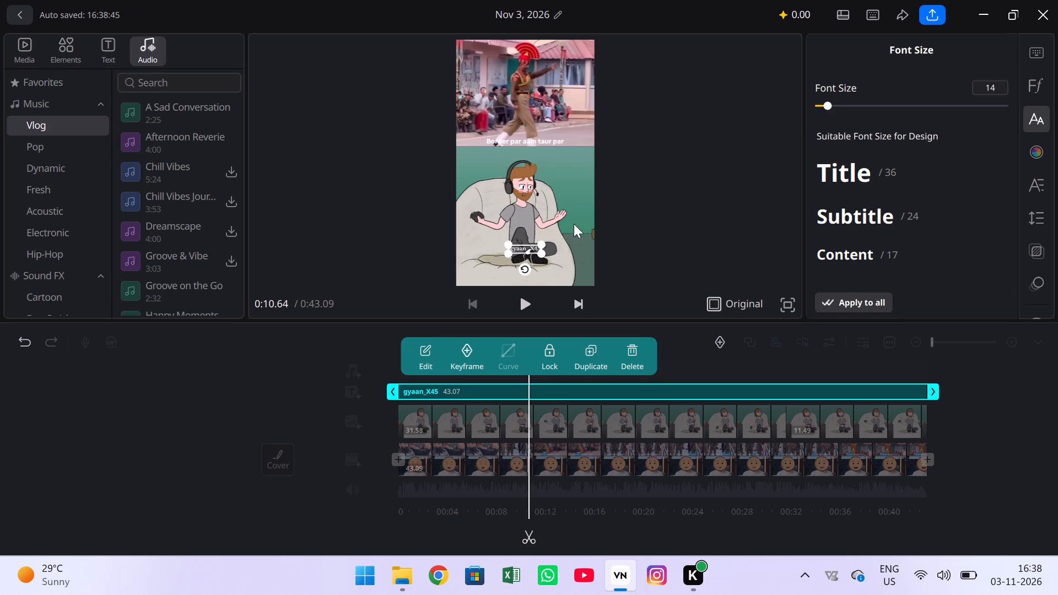
# Move the gyaan_X45 text to the left edge of the video frame, just below the cartoon man's dark-gloved hand.
pyautogui.moveTo(528, 251); pyautogui.dragTo(480, 172)
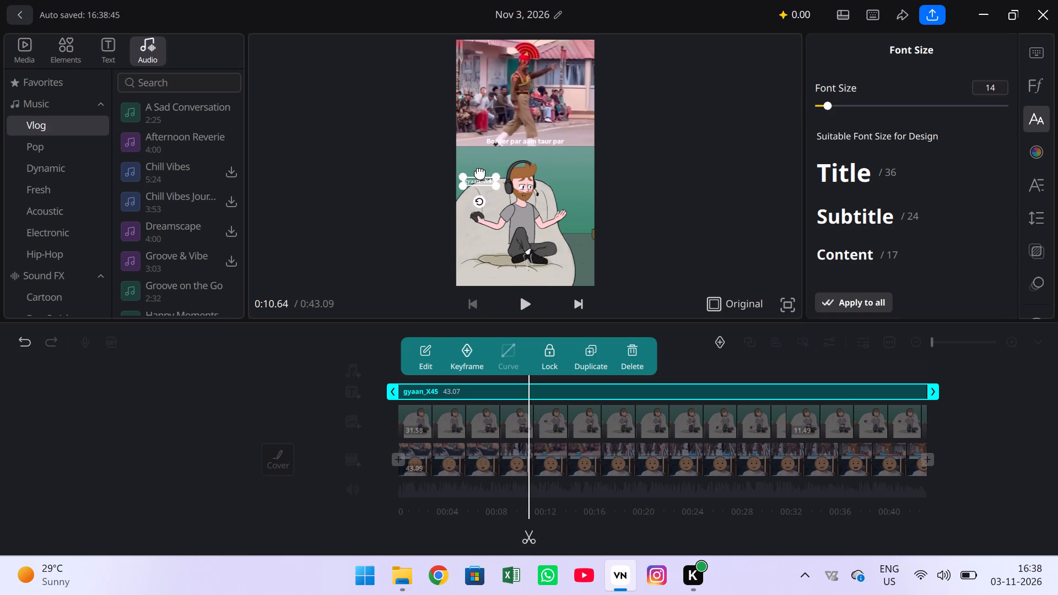
pyautogui.moveTo(480, 172); pyautogui.dragTo(478, 187)
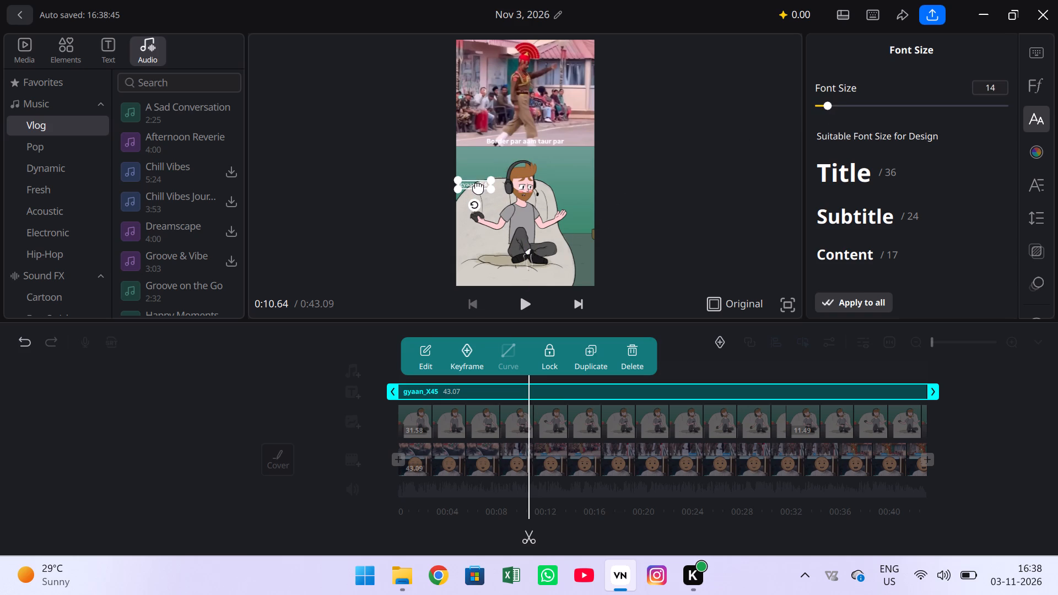
pyautogui.moveTo(478, 187); pyautogui.dragTo(482, 232)
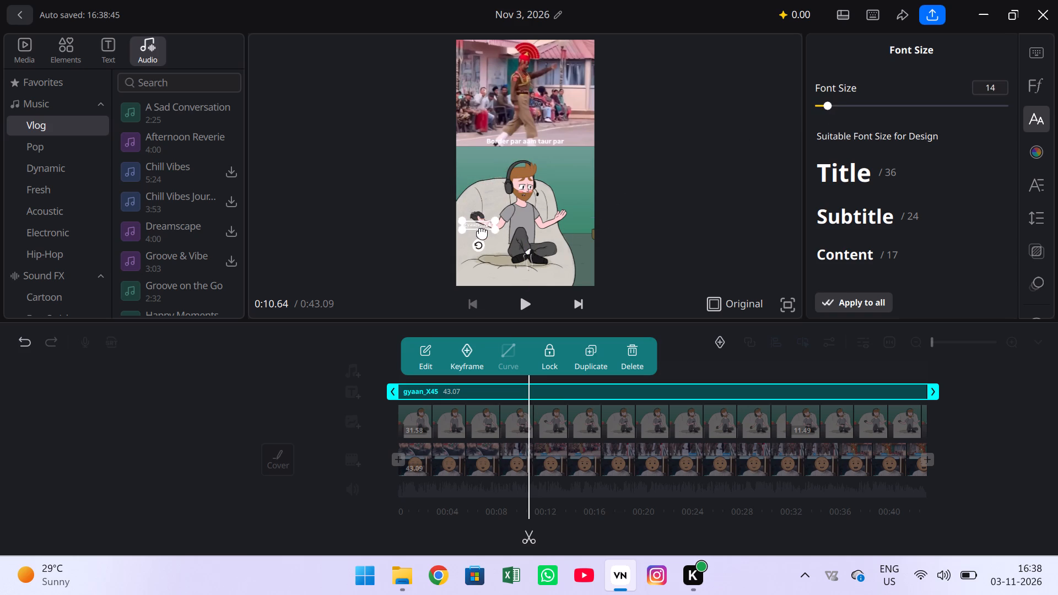
pyautogui.moveTo(482, 232); pyautogui.dragTo(477, 237)
pyautogui.click(724, 365)
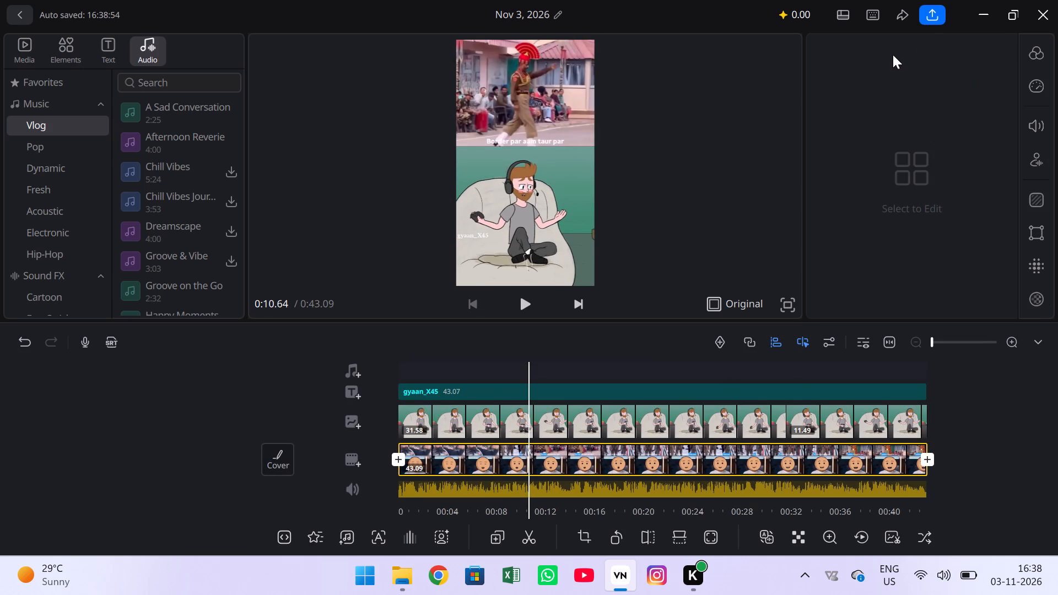
# Export the video with manual quality settings at 2.7K resolution, keeping 30 fps.
pyautogui.click(927, 16)
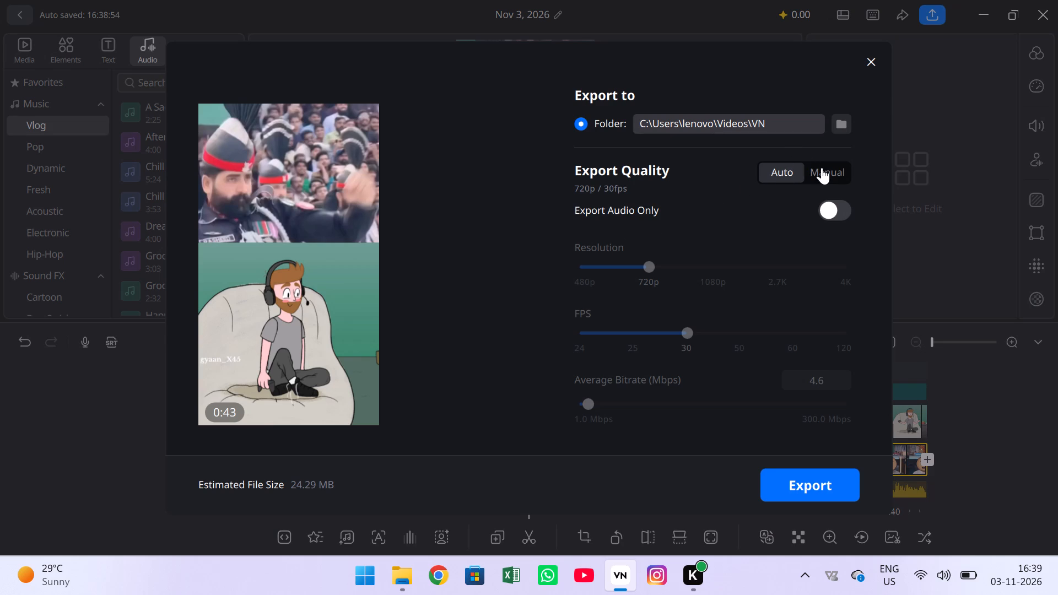
pyautogui.click(822, 167)
pyautogui.click(775, 269)
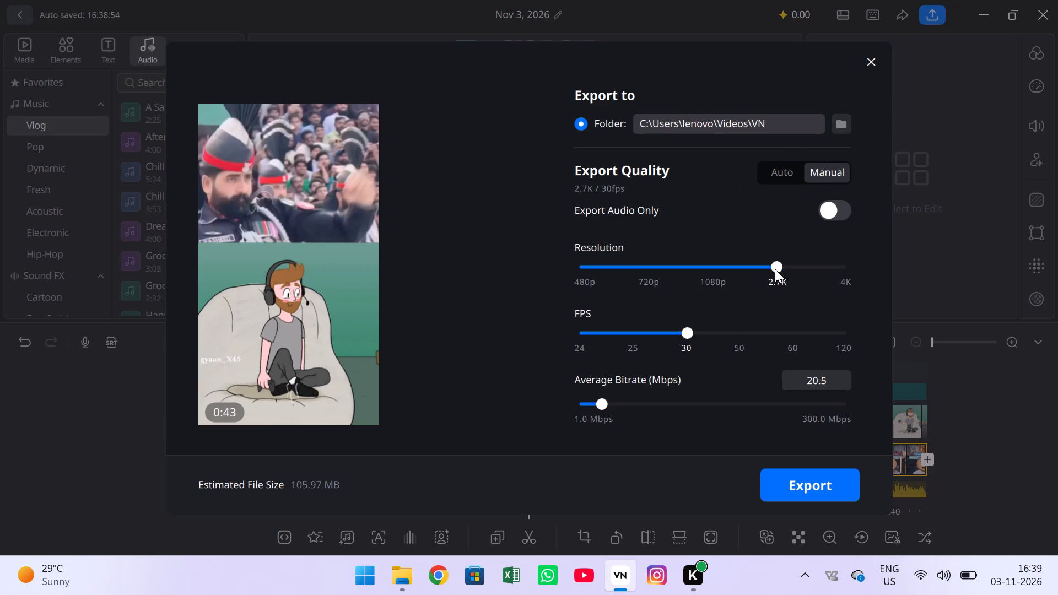
pyautogui.click(799, 476)
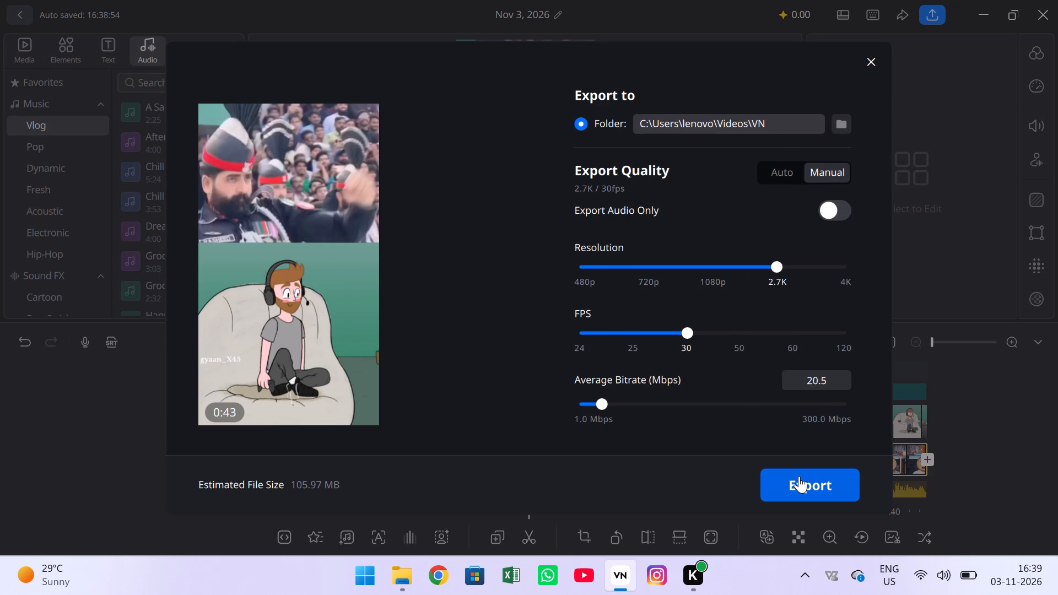
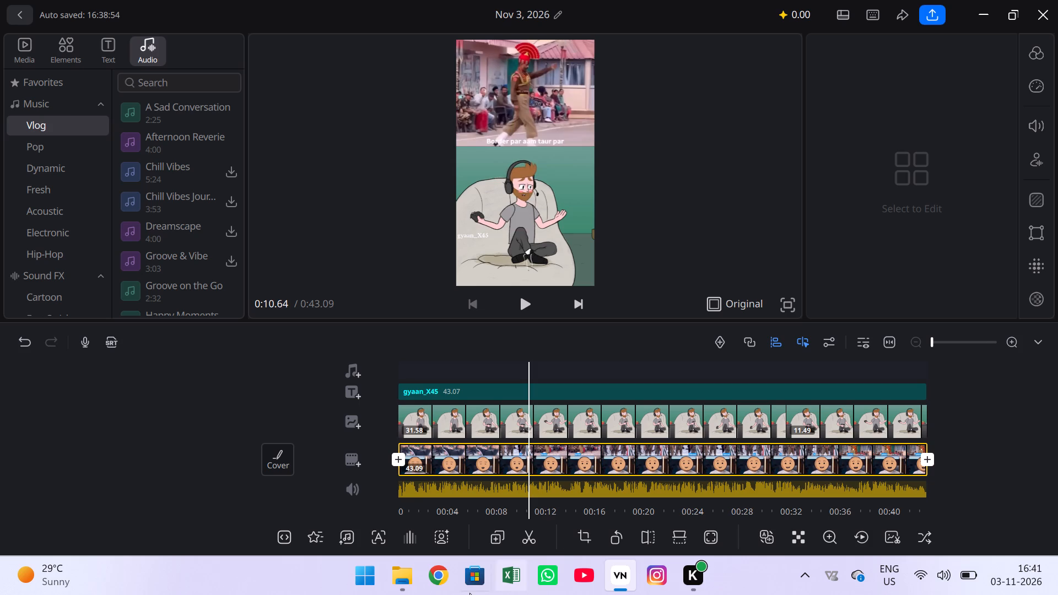
# Switch to the File Explorer window showing the VN folder inside Videos.
pyautogui.click(410, 583)
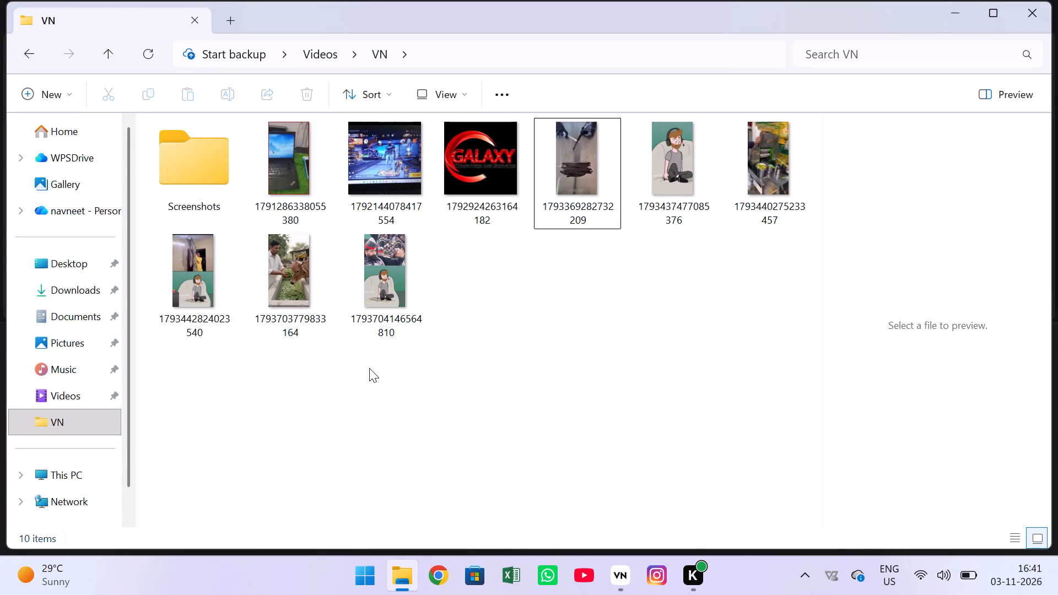
# Switch to VN and start a new project with the Video-77600 clip from Downloads on the main track.
pyautogui.click(617, 587)
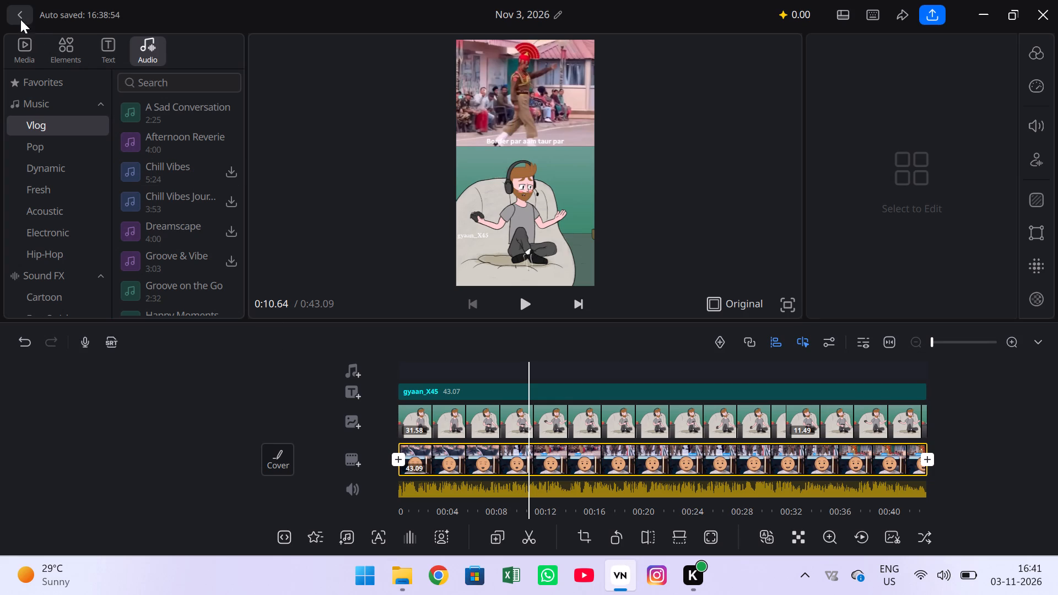
pyautogui.click(13, 12)
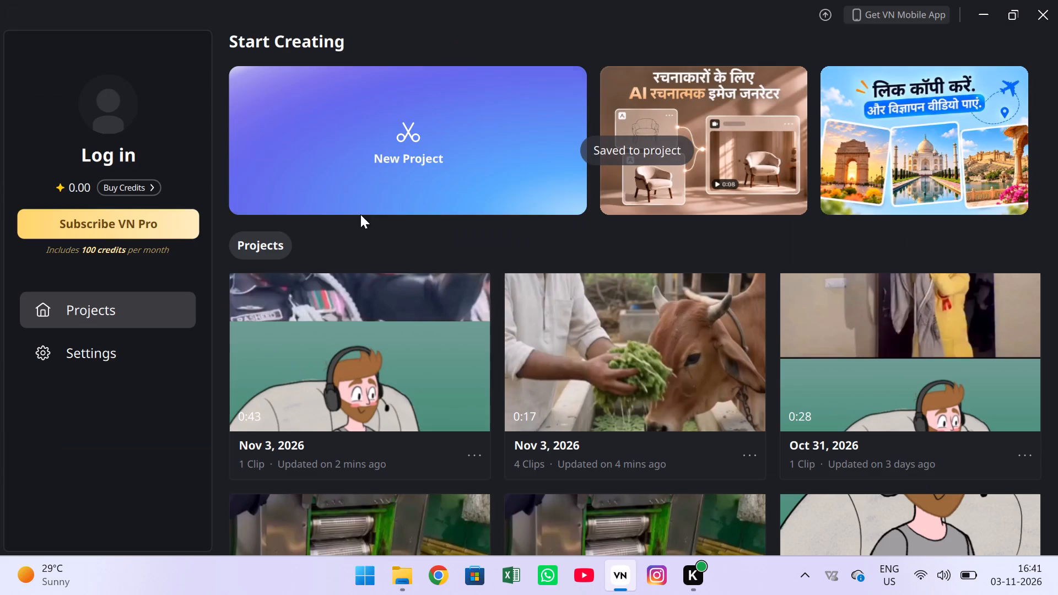
pyautogui.click(425, 180)
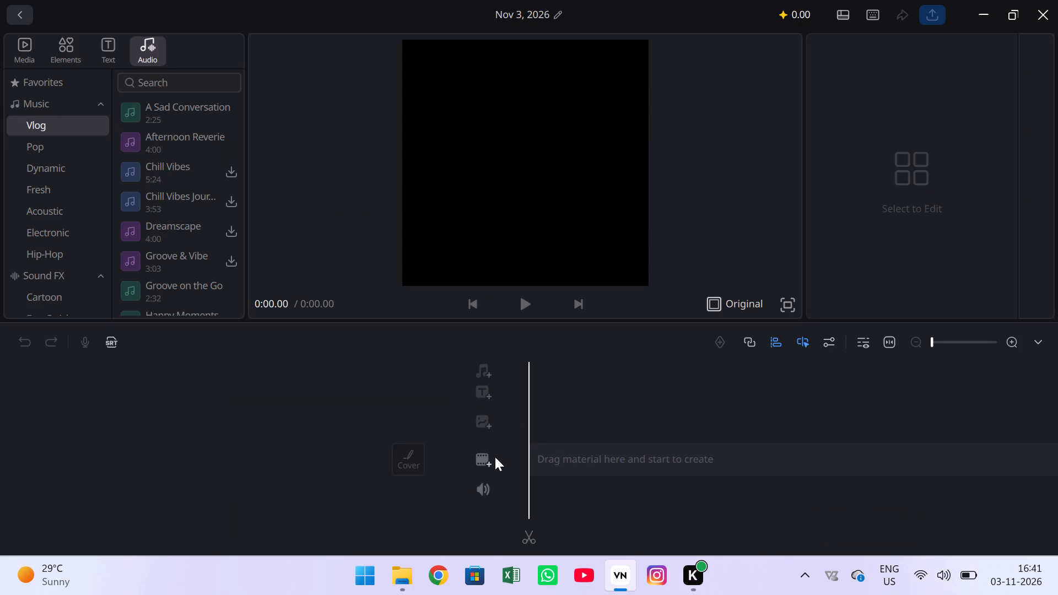
pyautogui.click(495, 457)
pyautogui.click(490, 463)
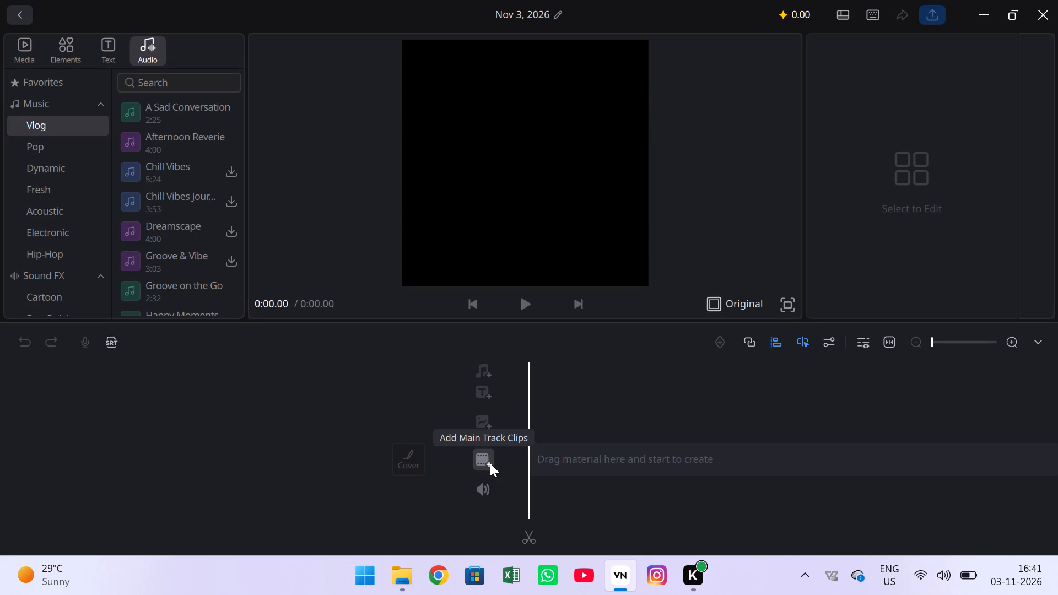
pyautogui.doubleClick(215, 177)
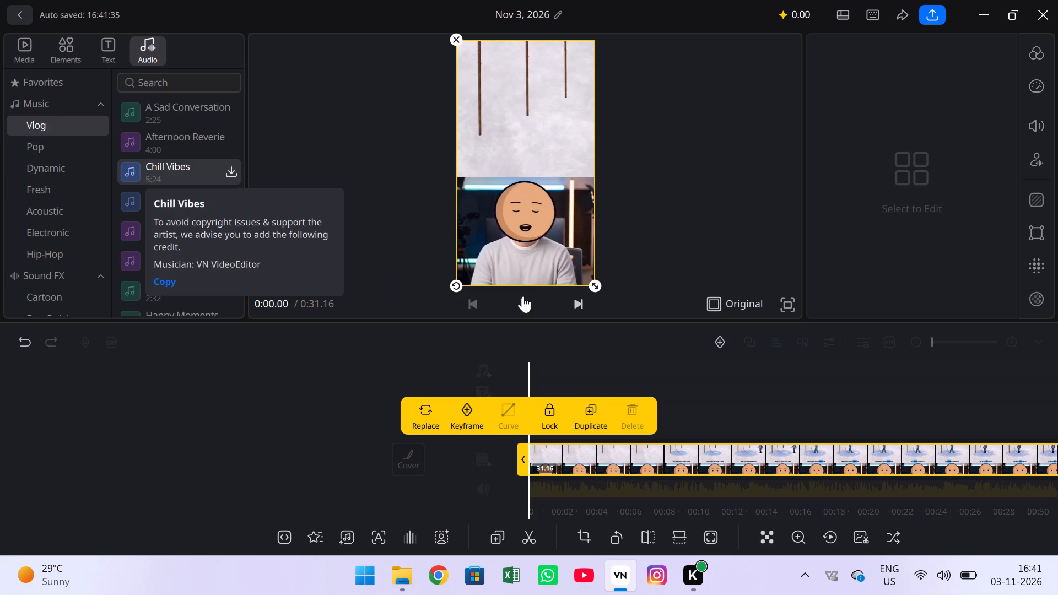
# Preview the main clip briefly, and add the cartoon man video from Downloads as an overlay at 0:00.00.
pyautogui.click(537, 288)
pyautogui.click(520, 315)
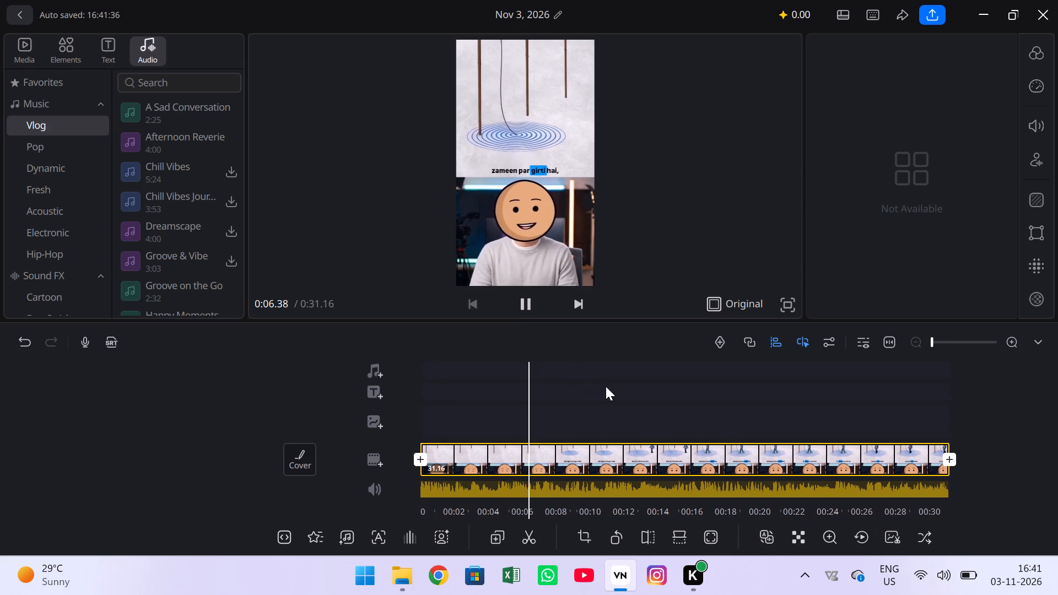
pyautogui.moveTo(631, 397); pyautogui.dragTo(634, 403)
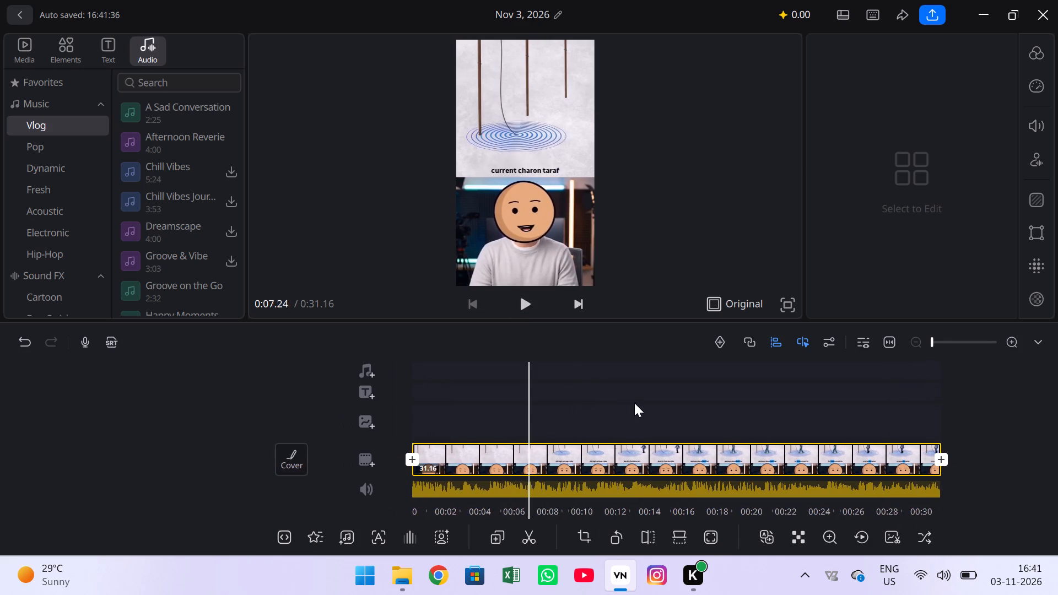
pyautogui.moveTo(634, 403); pyautogui.dragTo(800, 389)
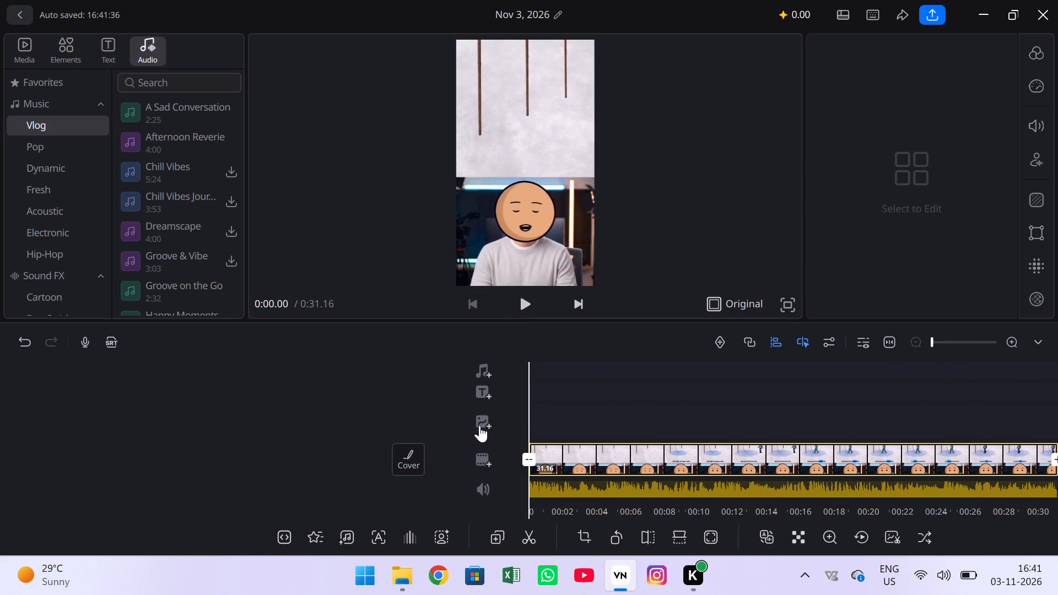
pyautogui.click(490, 426)
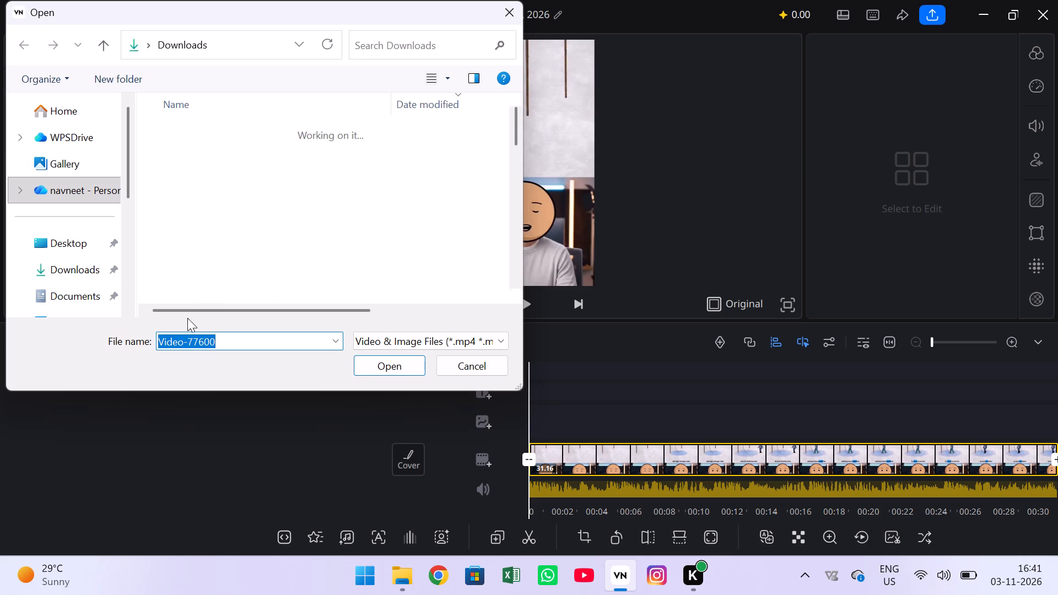
pyautogui.doubleClick(208, 266)
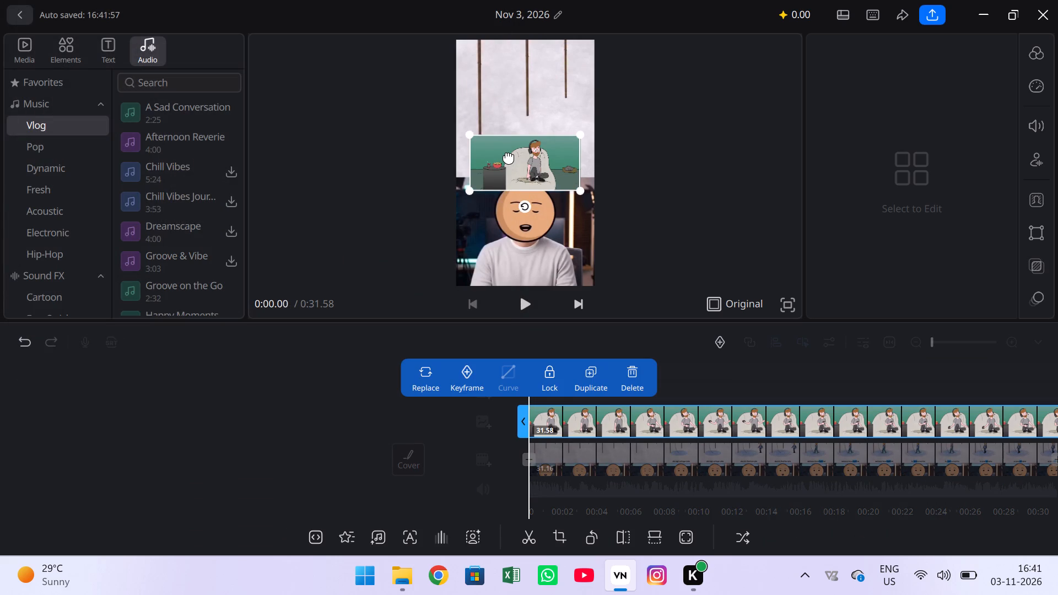
# Enlarge and reposition the cartoon overlay so it covers the presenter across the full width of the frame's lower part.
pyautogui.moveTo(509, 156); pyautogui.dragTo(469, 248)
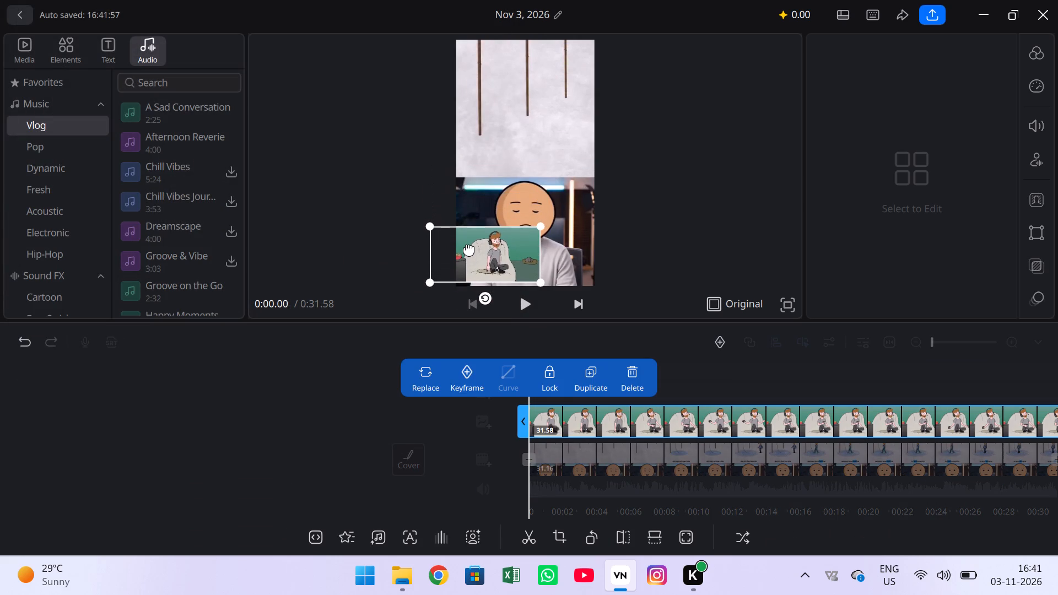
pyautogui.moveTo(469, 248); pyautogui.dragTo(469, 252)
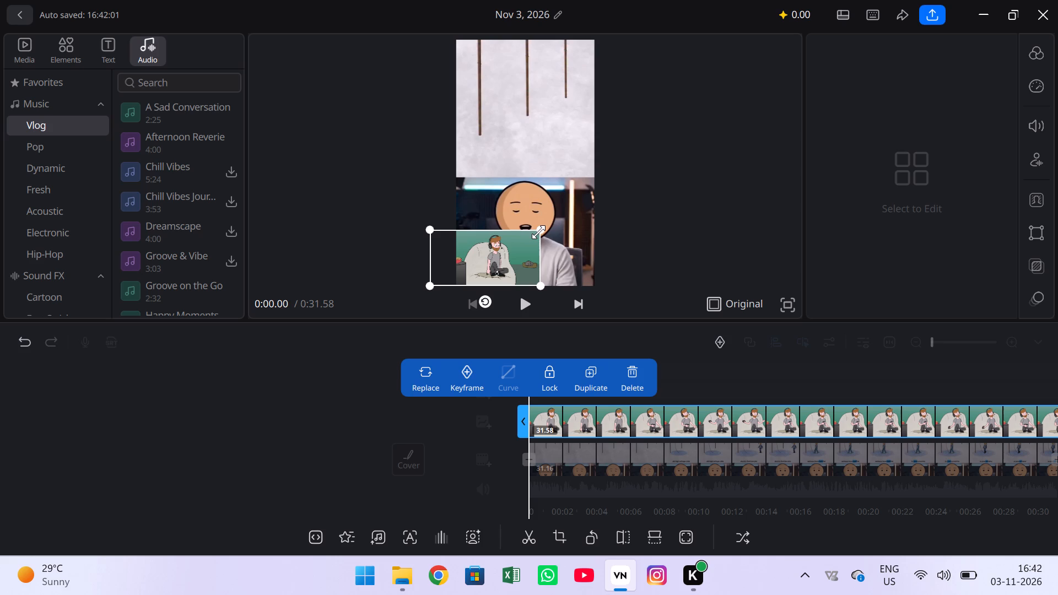
pyautogui.moveTo(538, 232); pyautogui.dragTo(601, 175)
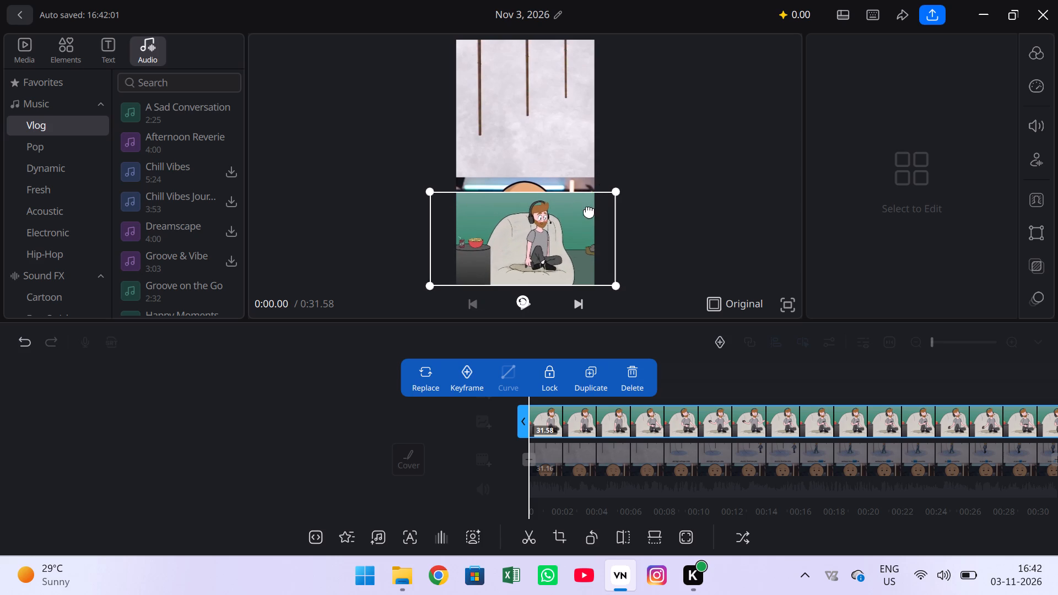
pyautogui.moveTo(575, 239); pyautogui.dragTo(553, 223)
pyautogui.moveTo(550, 223); pyautogui.dragTo(538, 223)
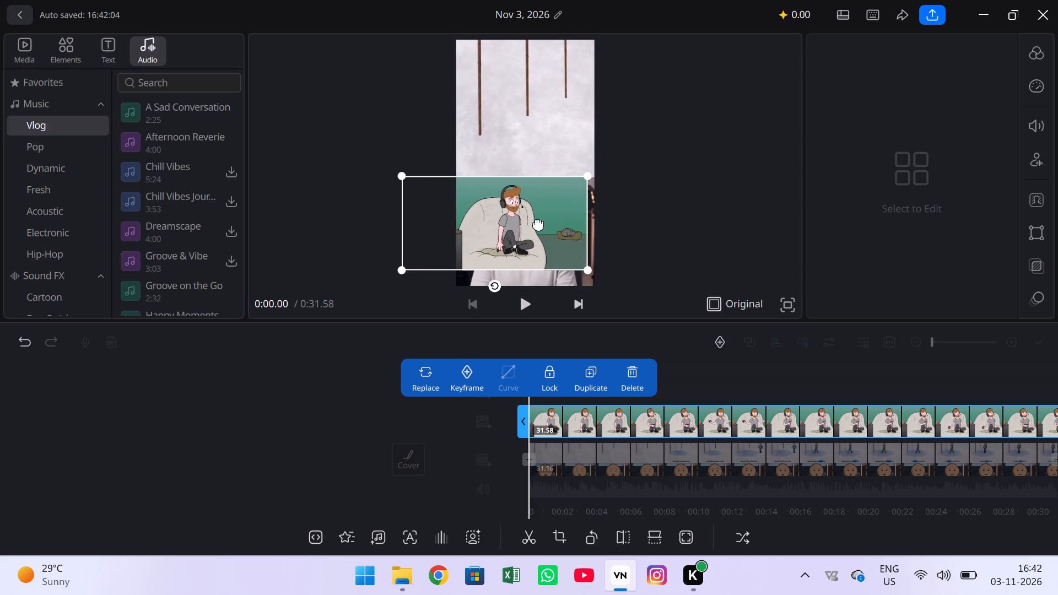
pyautogui.moveTo(538, 223); pyautogui.dragTo(531, 223)
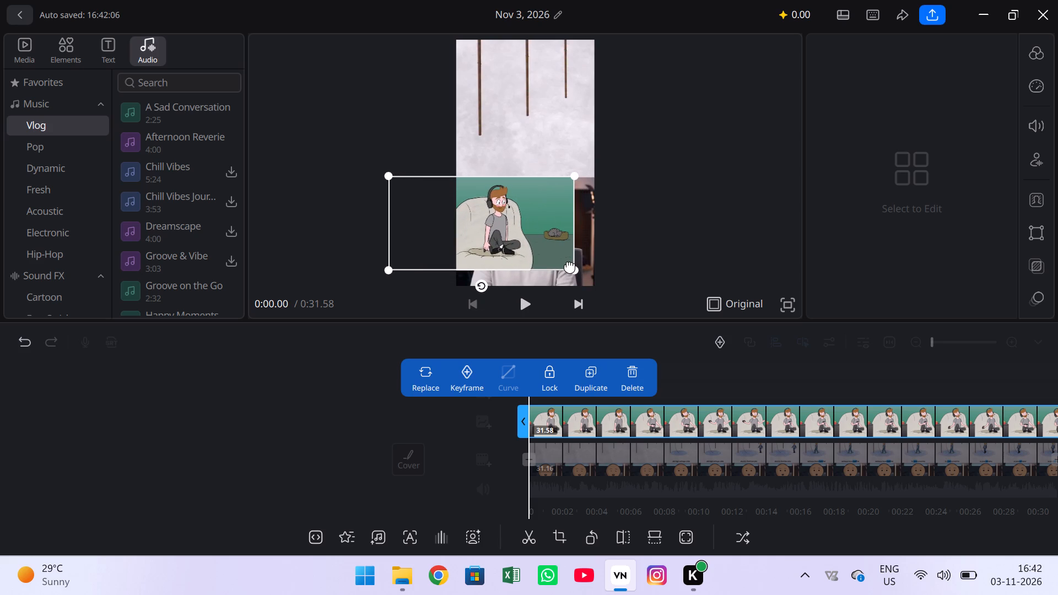
pyautogui.moveTo(574, 267); pyautogui.dragTo(603, 281)
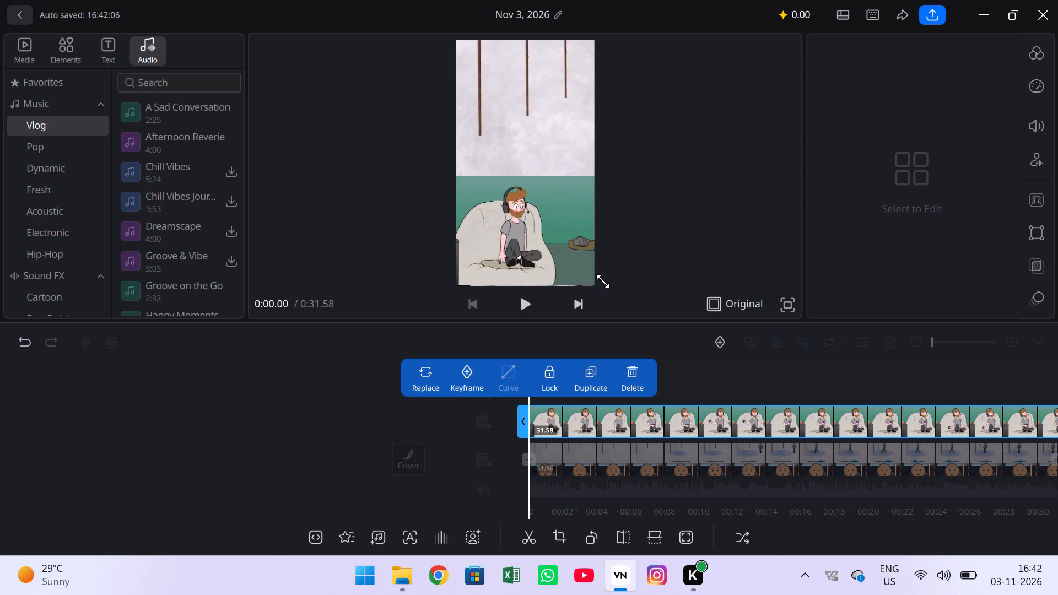
pyautogui.moveTo(603, 281); pyautogui.dragTo(607, 284)
pyautogui.moveTo(554, 242); pyautogui.dragTo(564, 242)
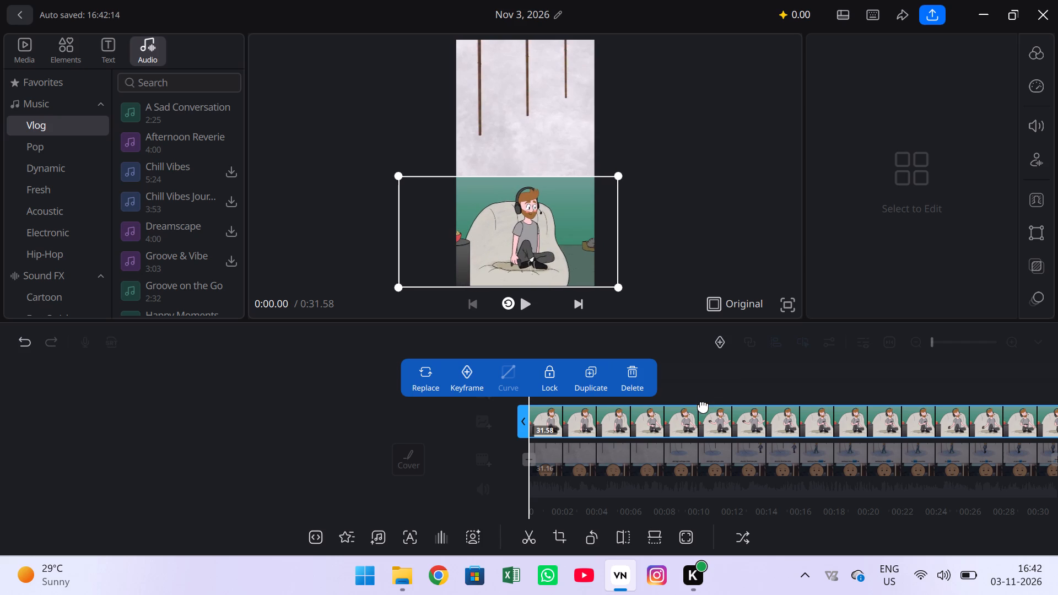
pyautogui.click(706, 392)
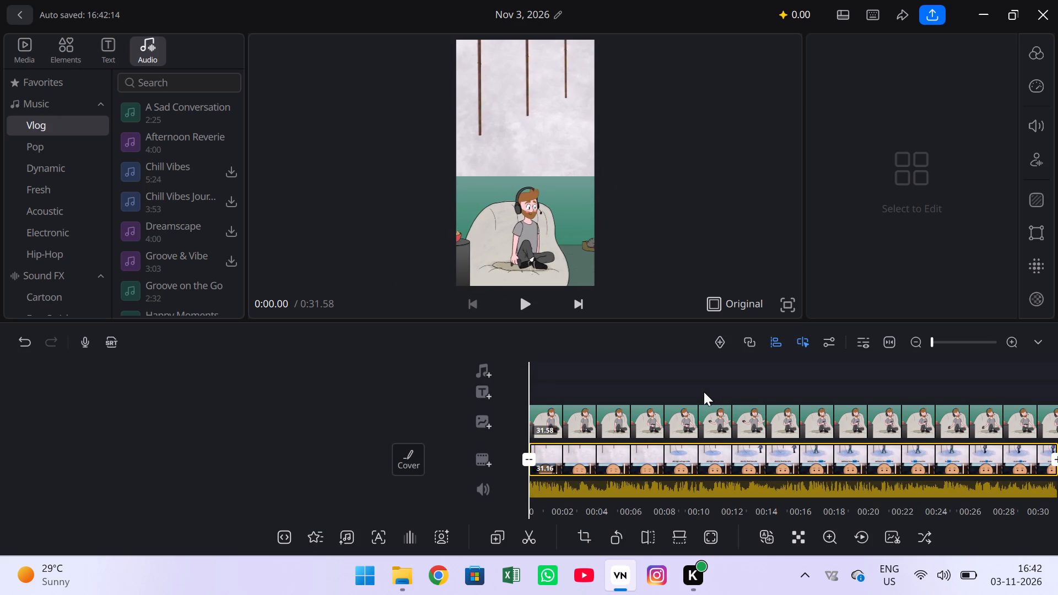
# Trim the end of the cartoon overlay to a duration of 31.16, matching the end of the main clip.
pyautogui.moveTo(737, 431); pyautogui.dragTo(381, 435)
pyautogui.moveTo(571, 447); pyautogui.dragTo(448, 450)
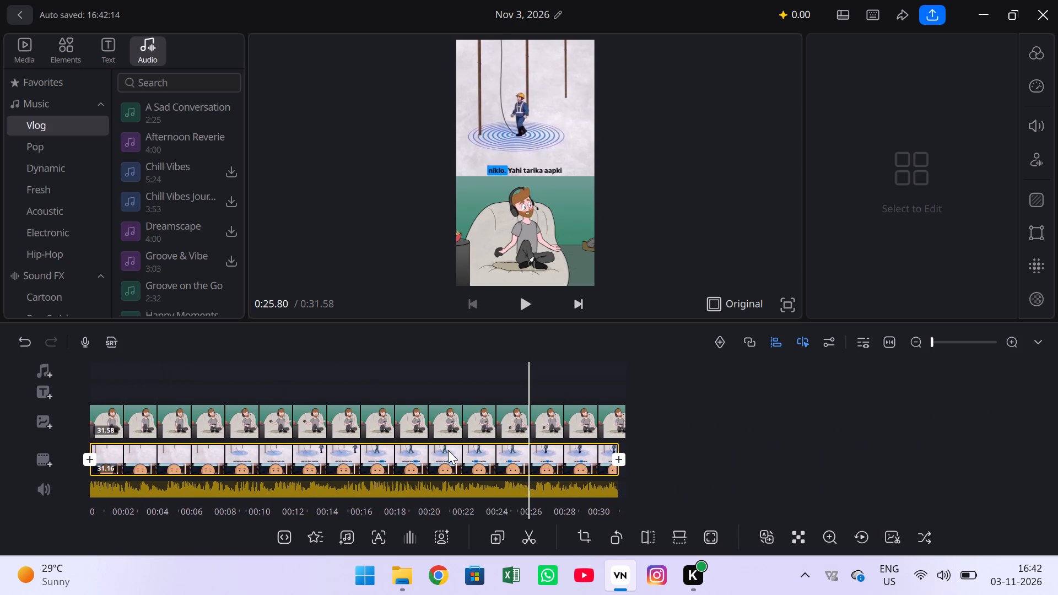
pyautogui.moveTo(448, 450); pyautogui.dragTo(375, 455)
pyautogui.click(375, 455)
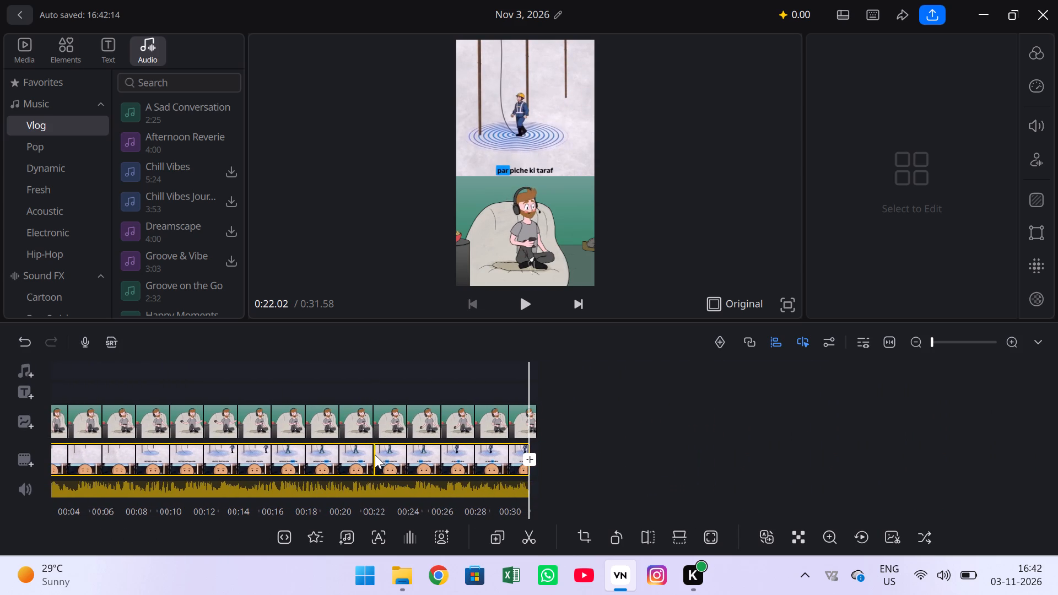
pyautogui.click(502, 423)
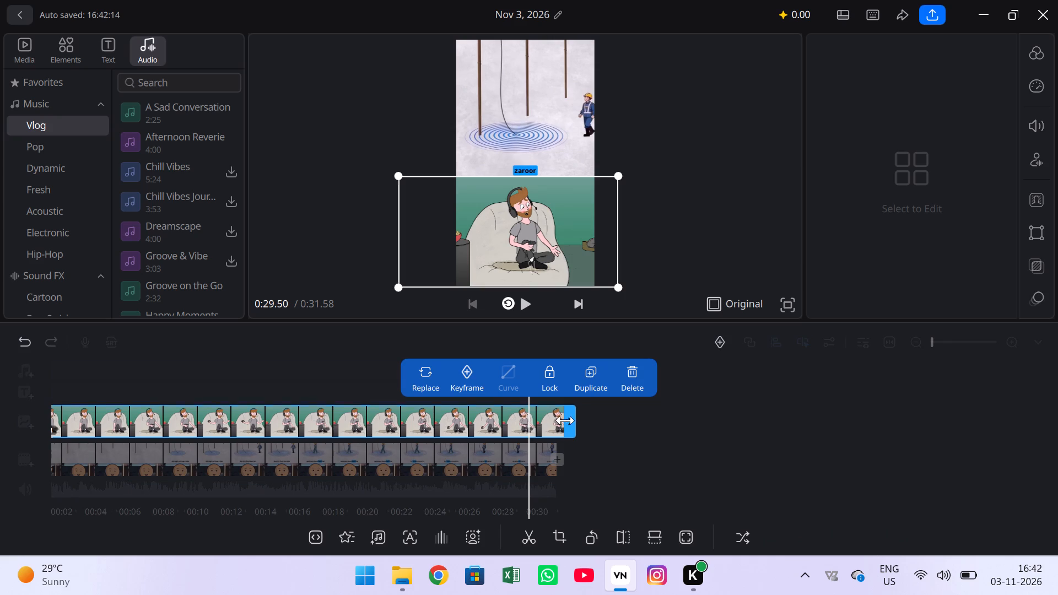
pyautogui.click(565, 420)
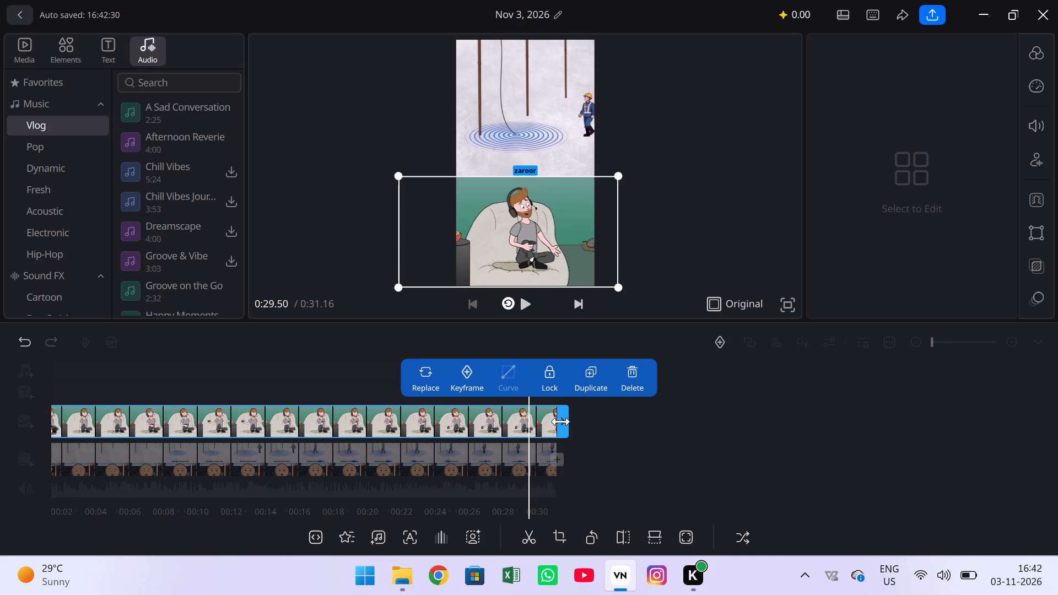
pyautogui.click(631, 441)
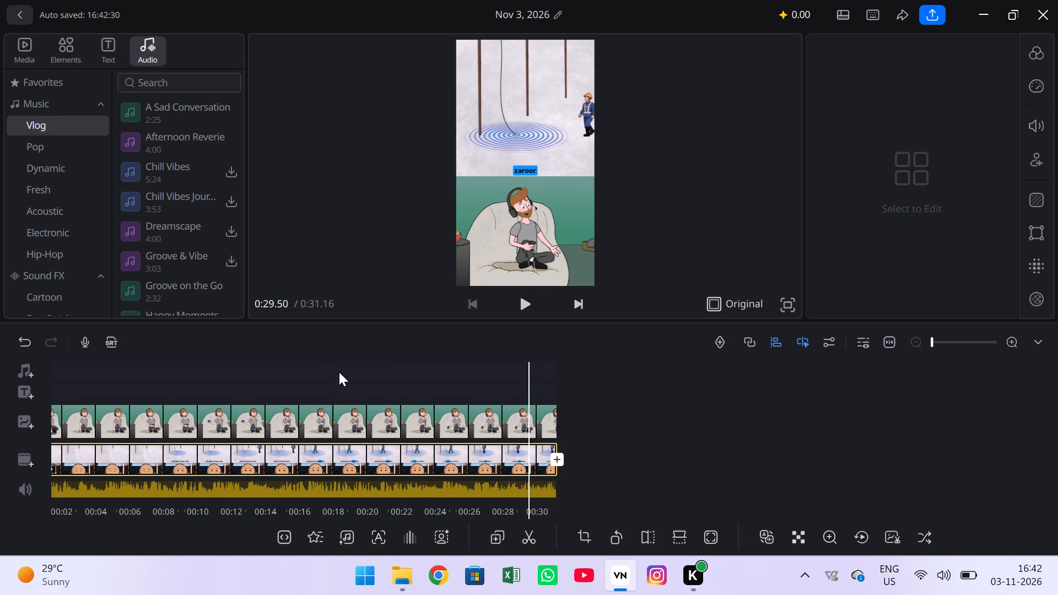
# Add a text title at the start of the timeline (0:00.00) reading gyaan_X45.
pyautogui.moveTo(339, 372); pyautogui.dragTo(683, 374)
pyautogui.moveTo(438, 388); pyautogui.dragTo(705, 372)
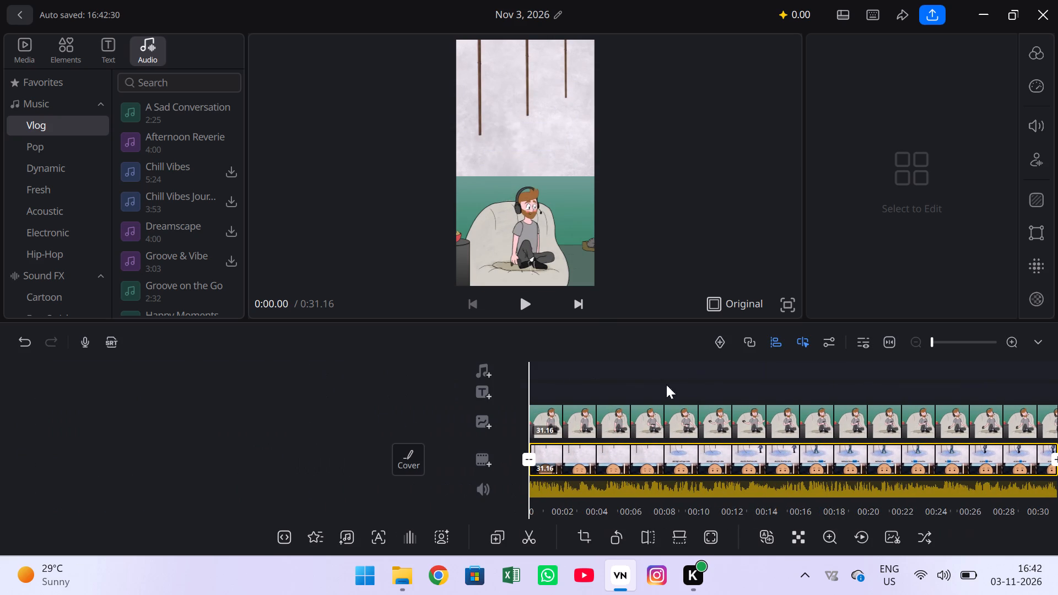
pyautogui.click(489, 392)
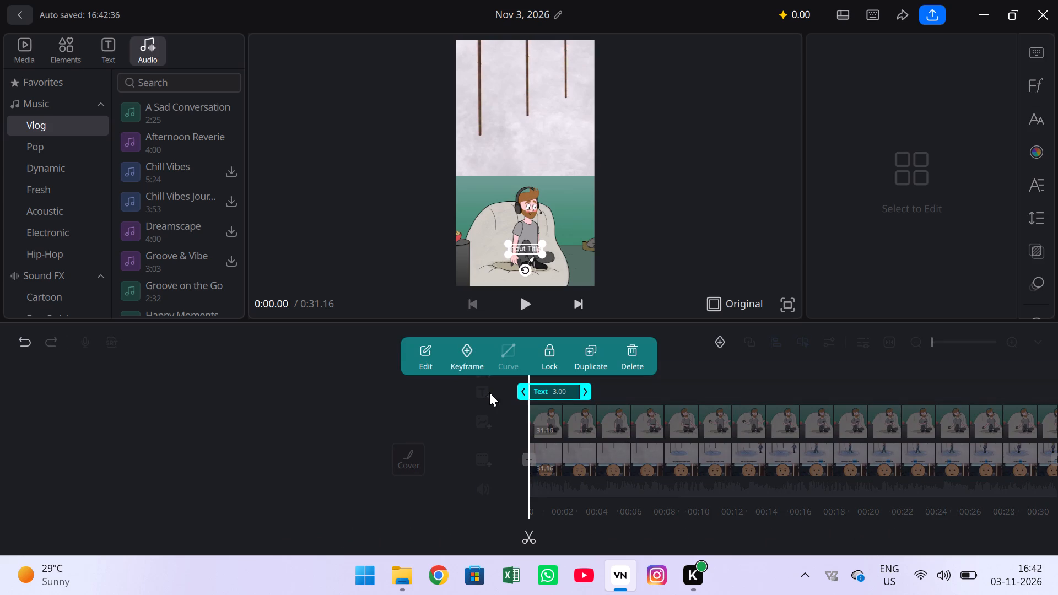
pyautogui.click(422, 357)
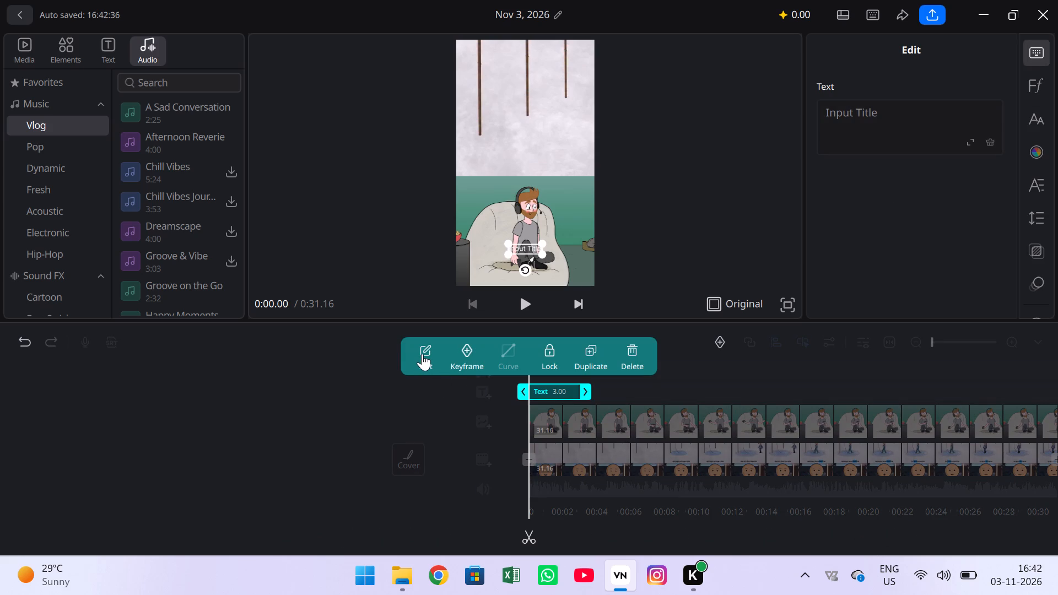
pyautogui.click(422, 354)
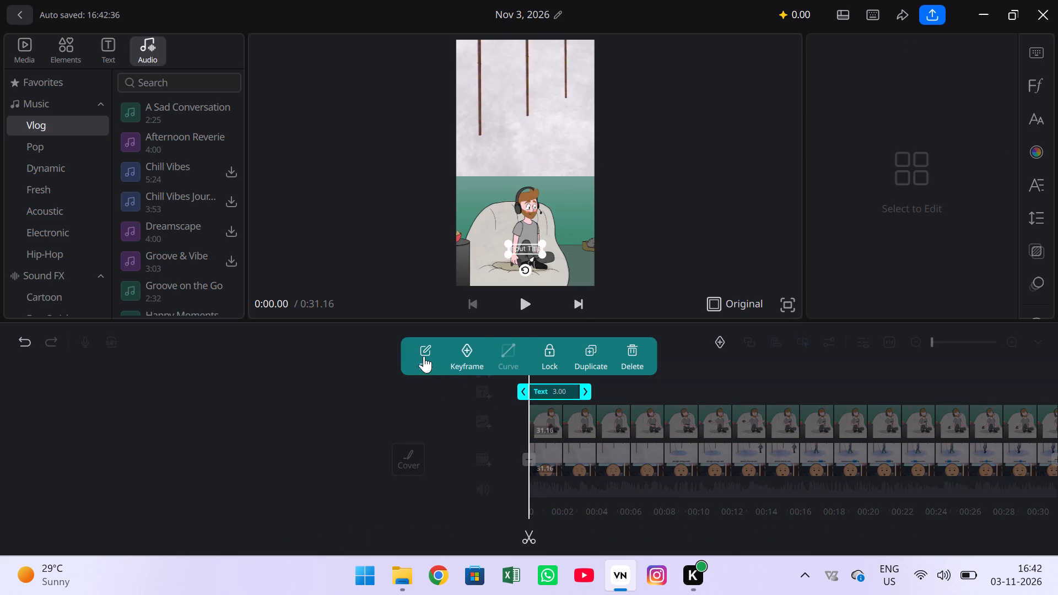
pyautogui.click(424, 356)
pyautogui.click(868, 124)
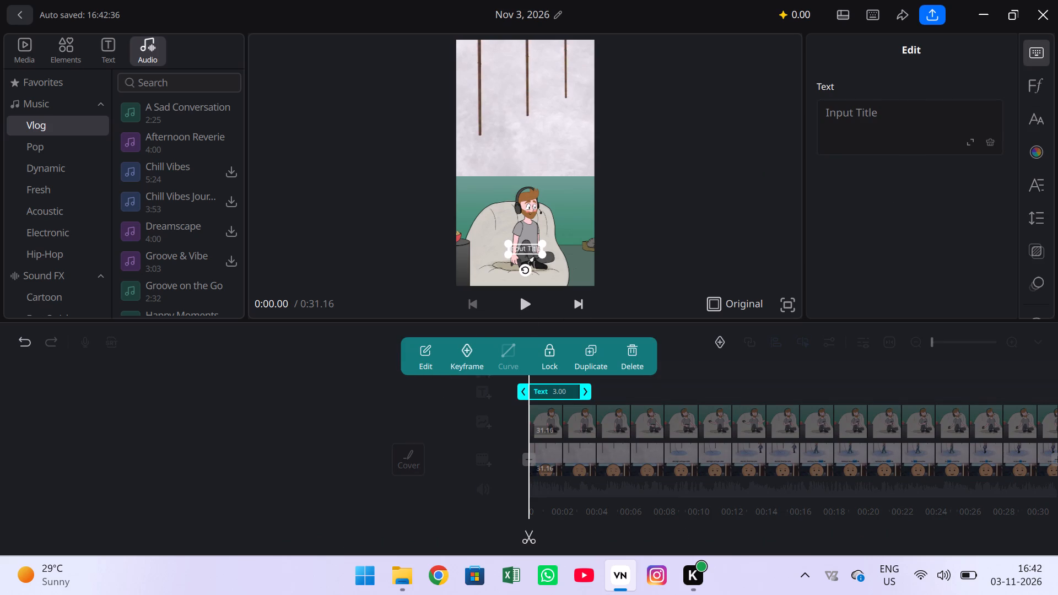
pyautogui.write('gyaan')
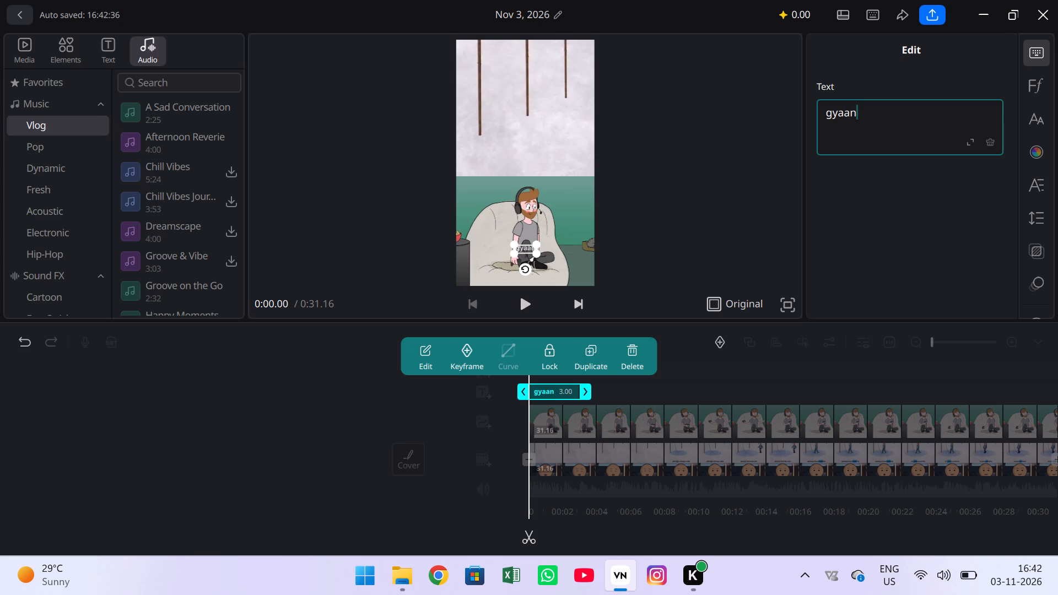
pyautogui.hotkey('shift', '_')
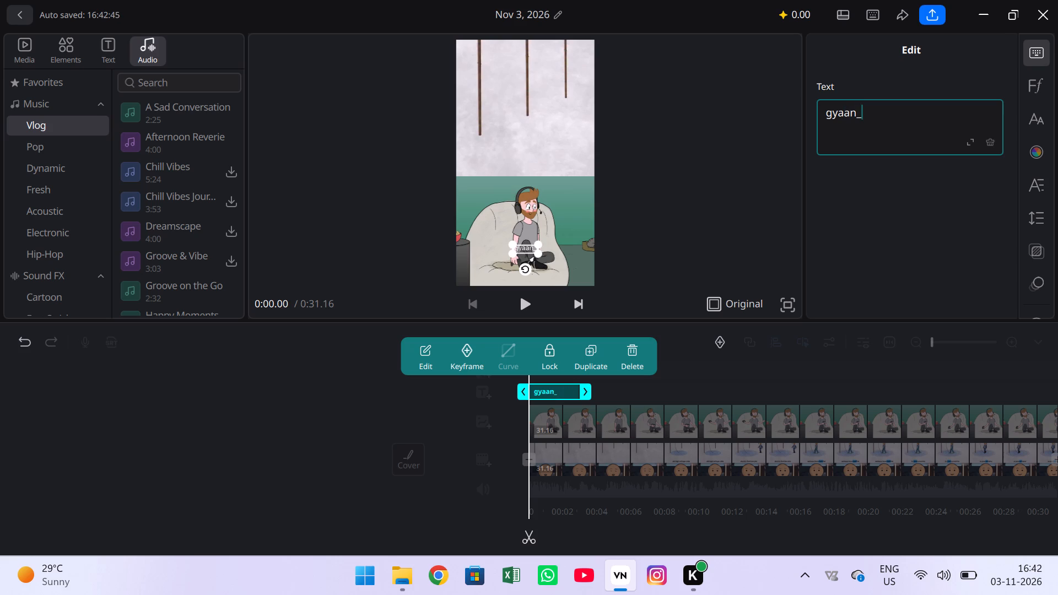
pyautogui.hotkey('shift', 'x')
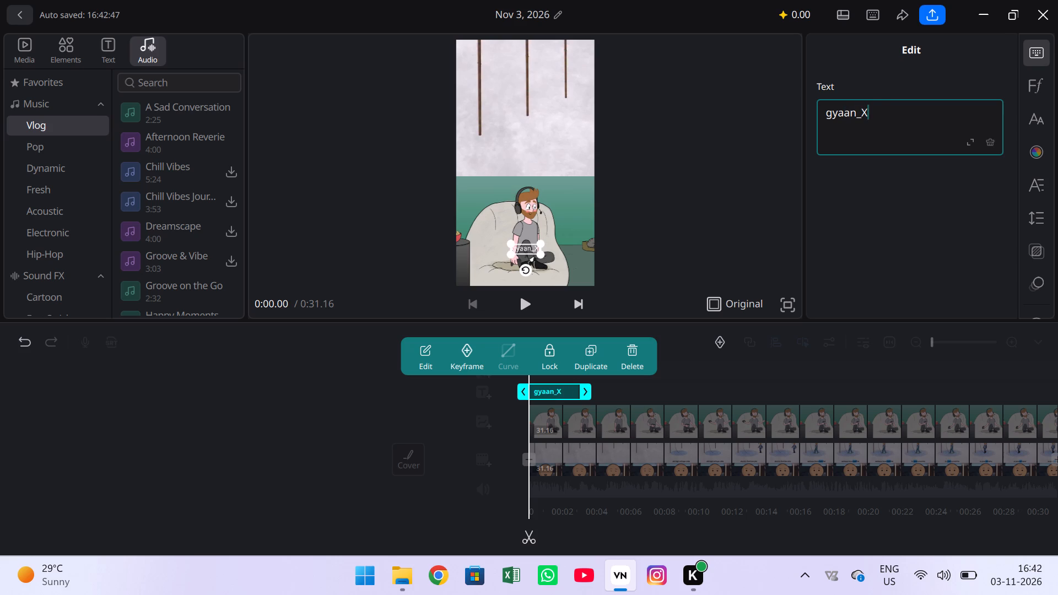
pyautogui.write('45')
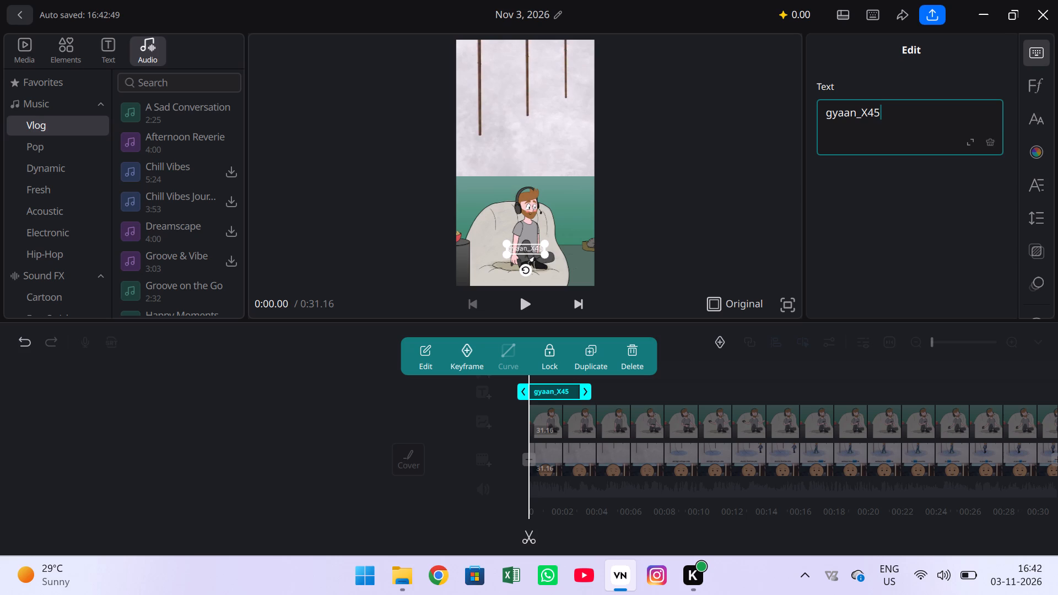
# Set the gyaan_X45 title's font to Libre Baskerville and its font size to 13.
pyautogui.click(1032, 88)
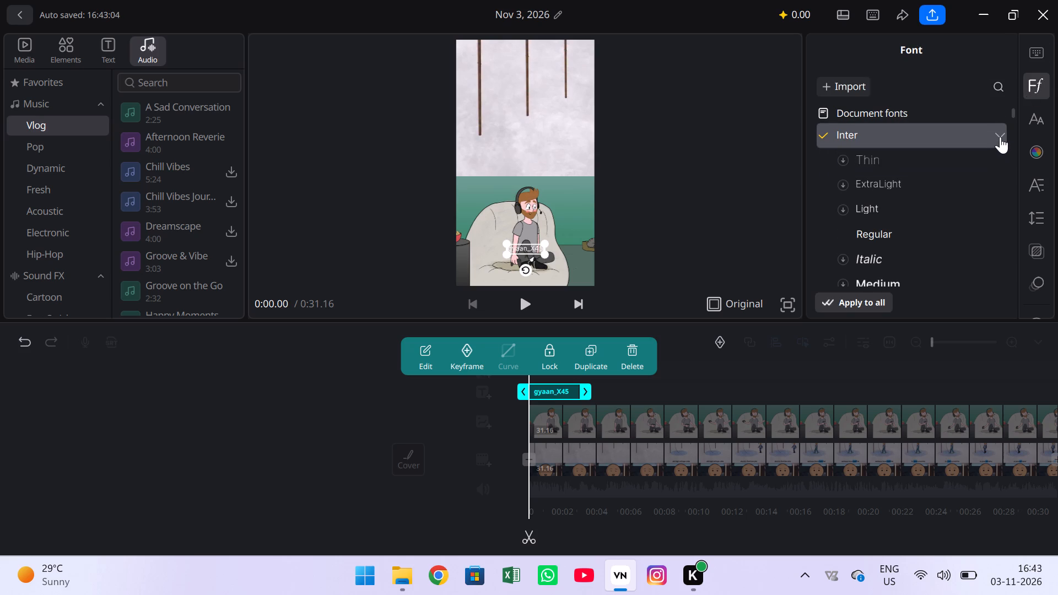
pyautogui.click(1000, 137)
pyautogui.click(926, 192)
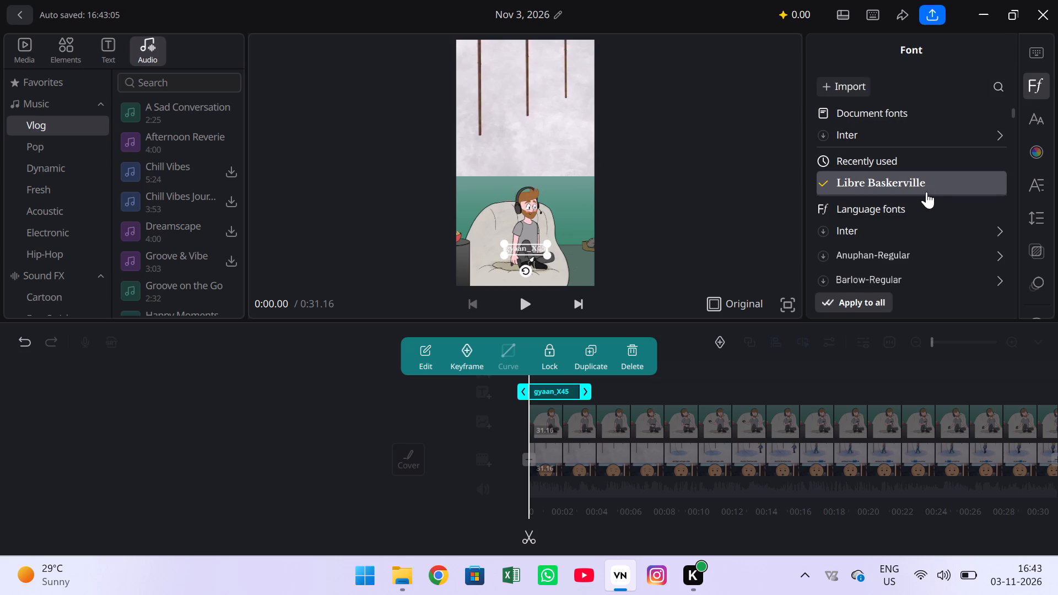
pyautogui.click(1039, 111)
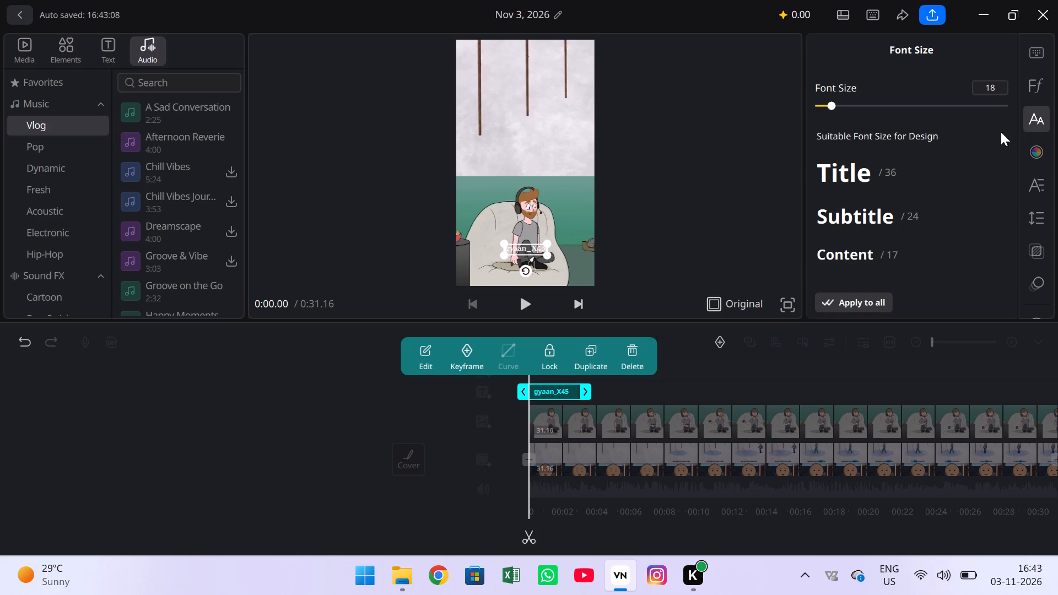
pyautogui.click(831, 106)
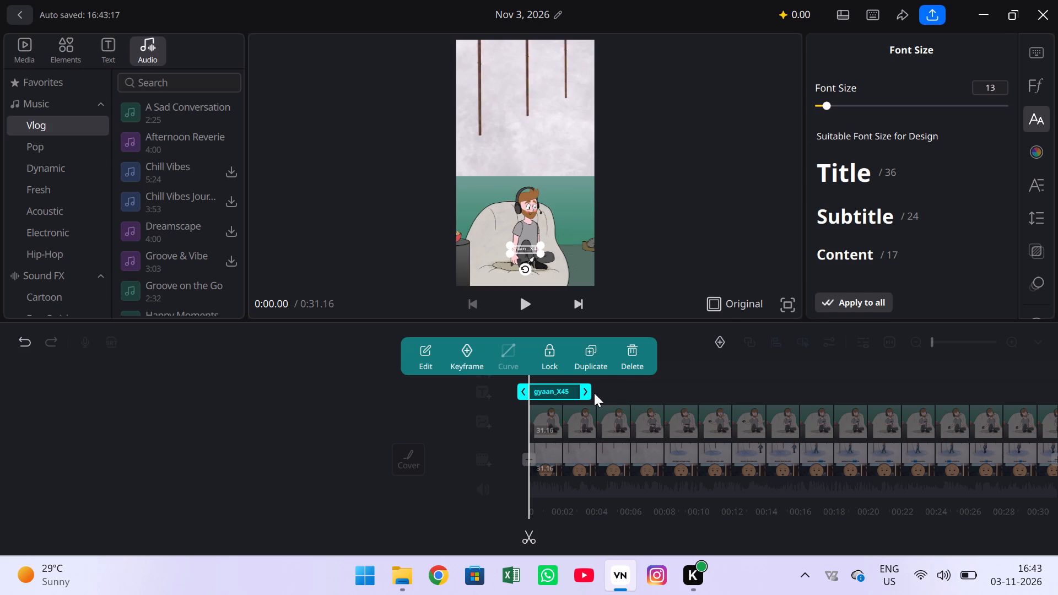
pyautogui.click(1033, 84)
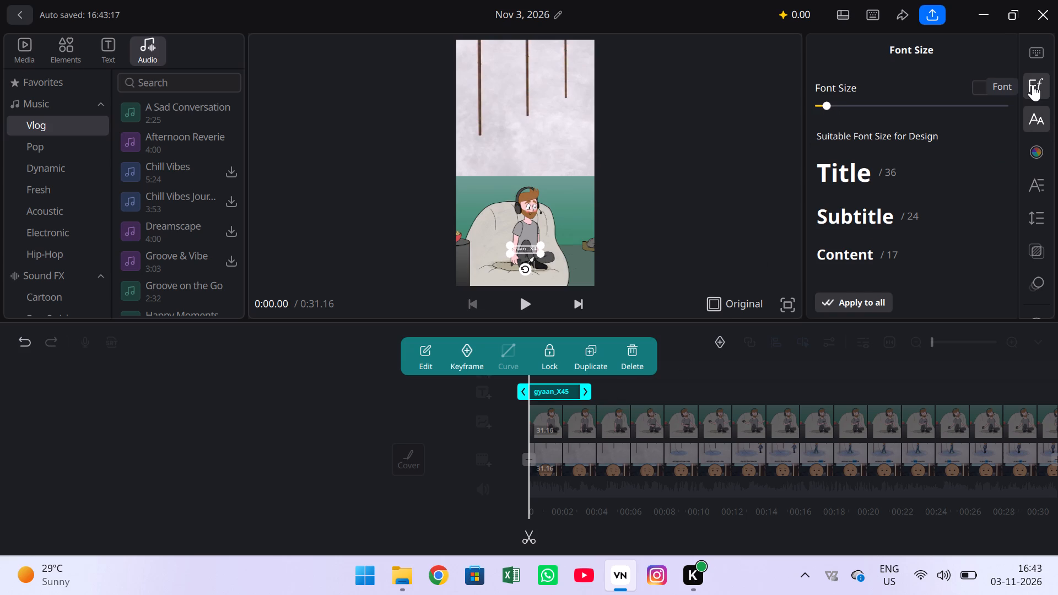
pyautogui.click(894, 141)
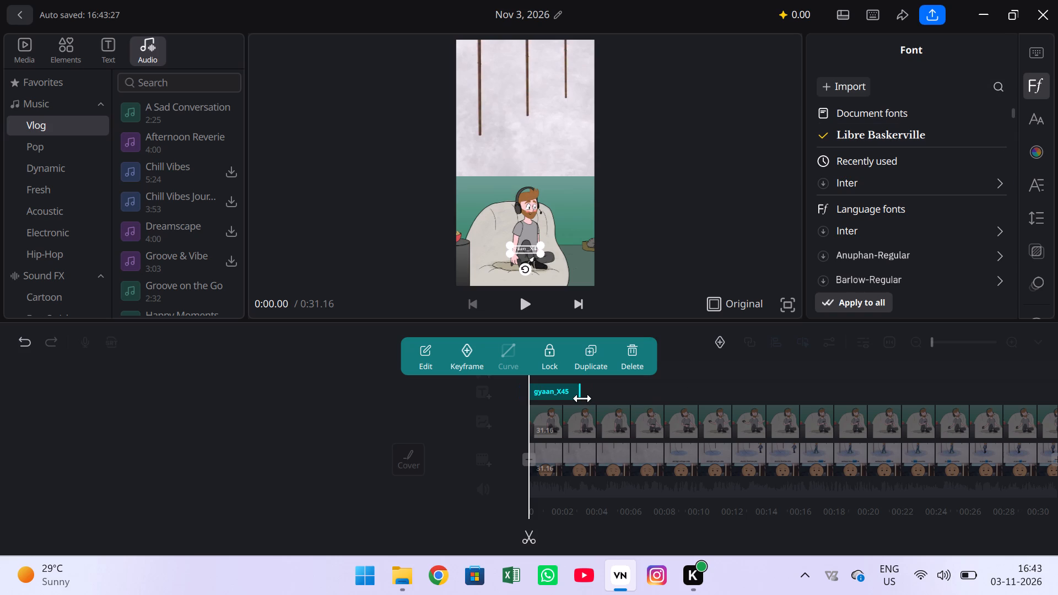
# Extend the gyaan_X45 title to a duration of 31.16 so it ends with the main clip.
pyautogui.moveTo(582, 398); pyautogui.dragTo(998, 360)
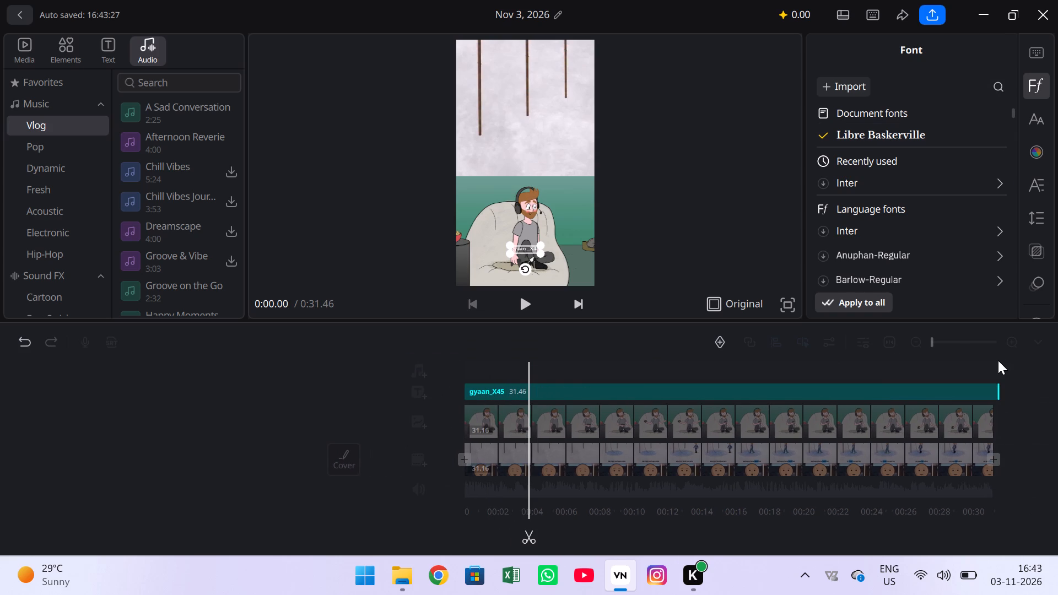
pyautogui.moveTo(998, 360); pyautogui.dragTo(993, 362)
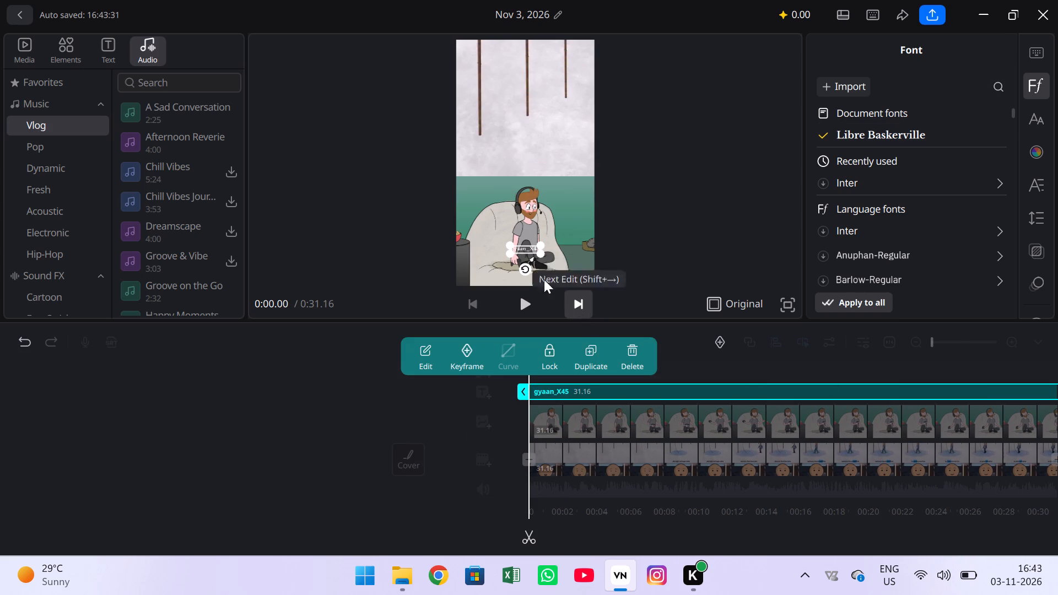
# Move the gyaan_X45 title onto the beanbag, just left of the cartoon man's chest, and deselect it.
pyautogui.moveTo(524, 249); pyautogui.dragTo(493, 230)
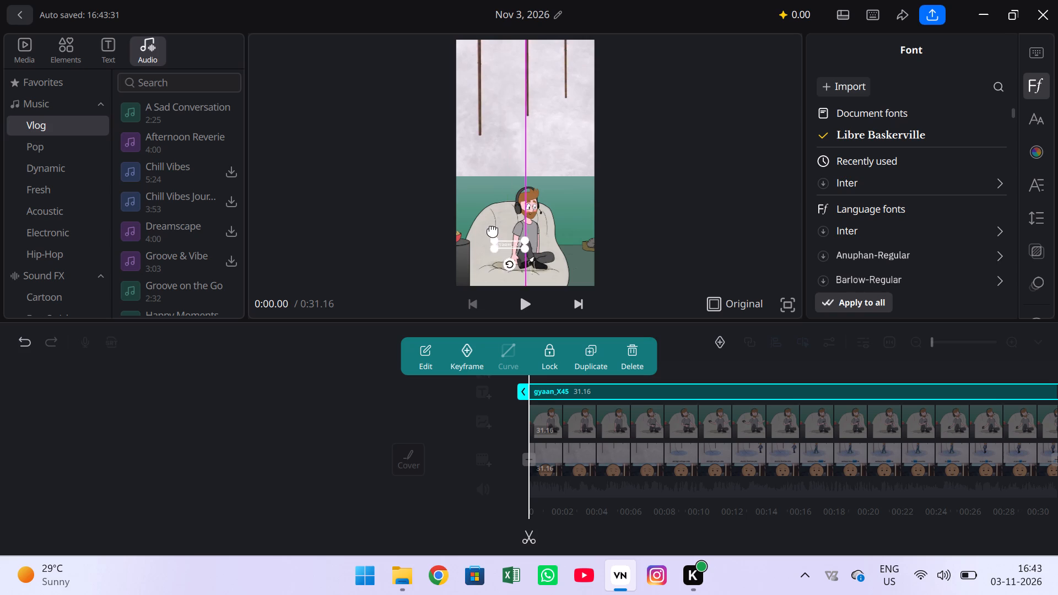
pyautogui.moveTo(493, 230); pyautogui.dragTo(487, 230)
pyautogui.click(367, 392)
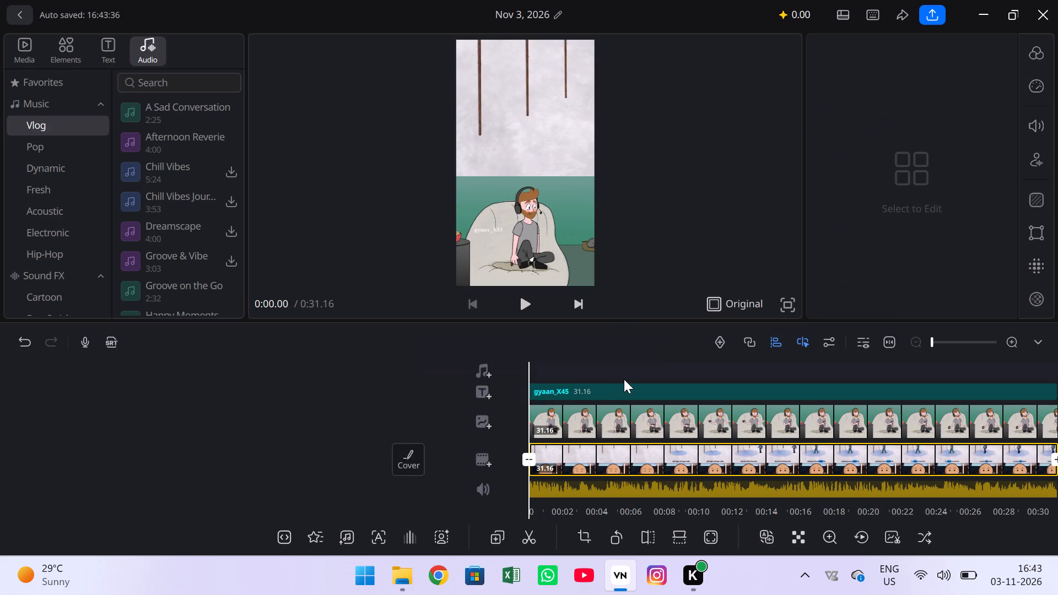
# Start a brief preview, and mute the sound of the cartoon overlay clip.
pyautogui.click(513, 299)
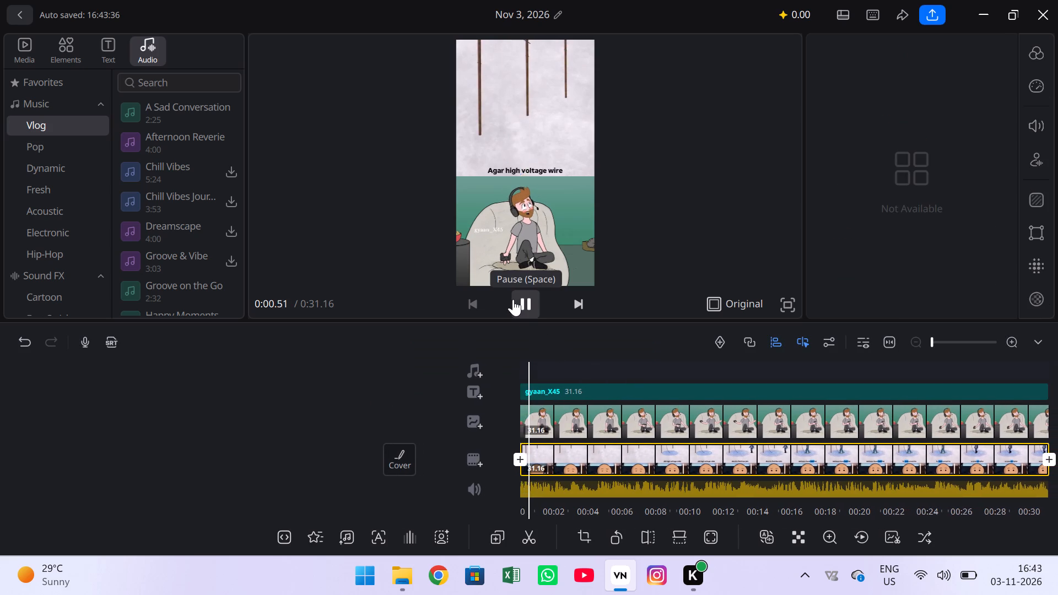
pyautogui.click(582, 419)
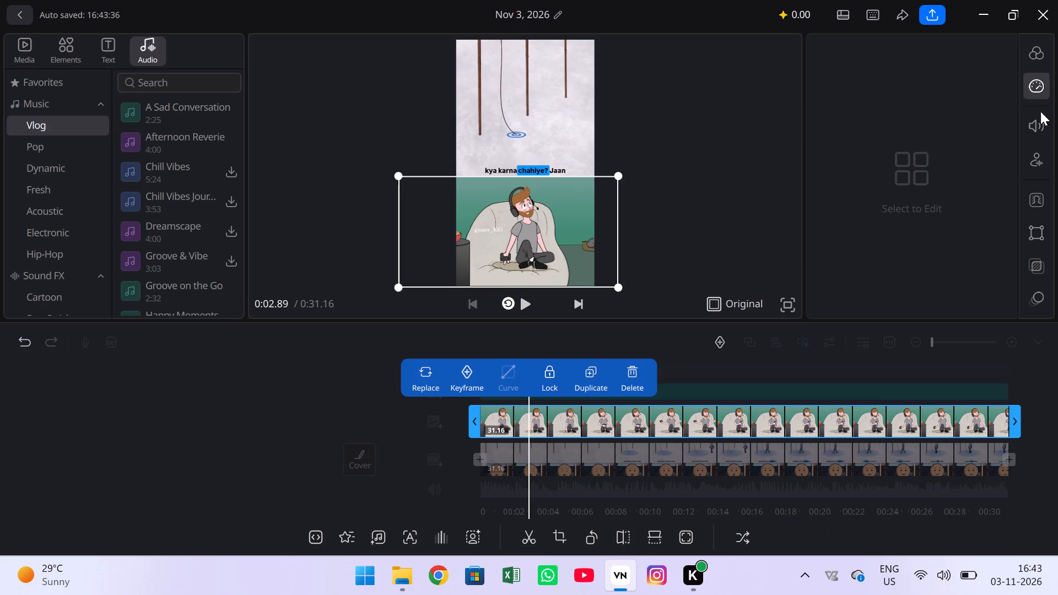
pyautogui.click(1040, 118)
pyautogui.click(825, 105)
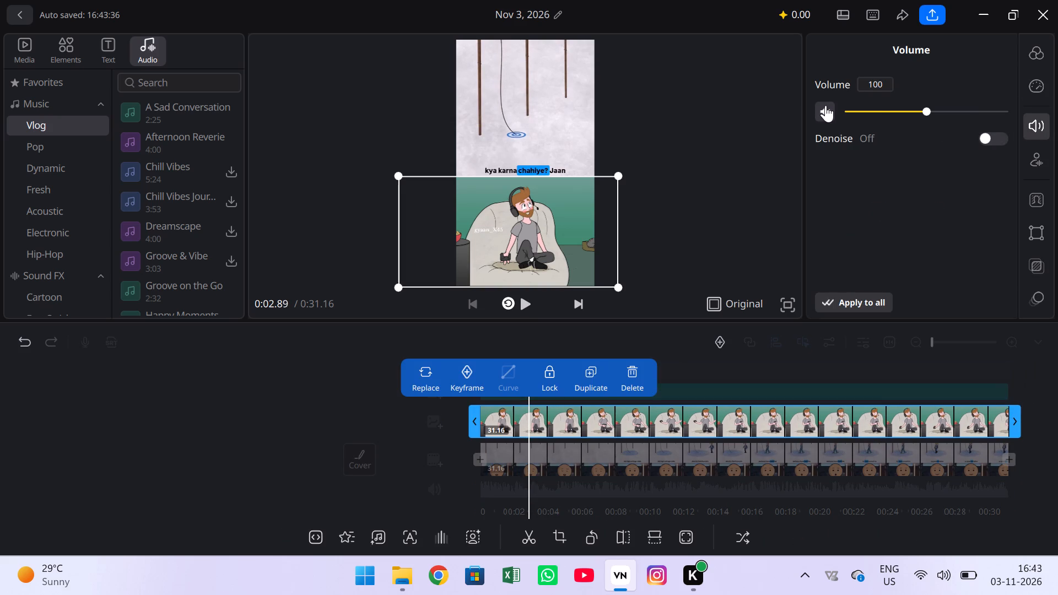
pyautogui.click(544, 213)
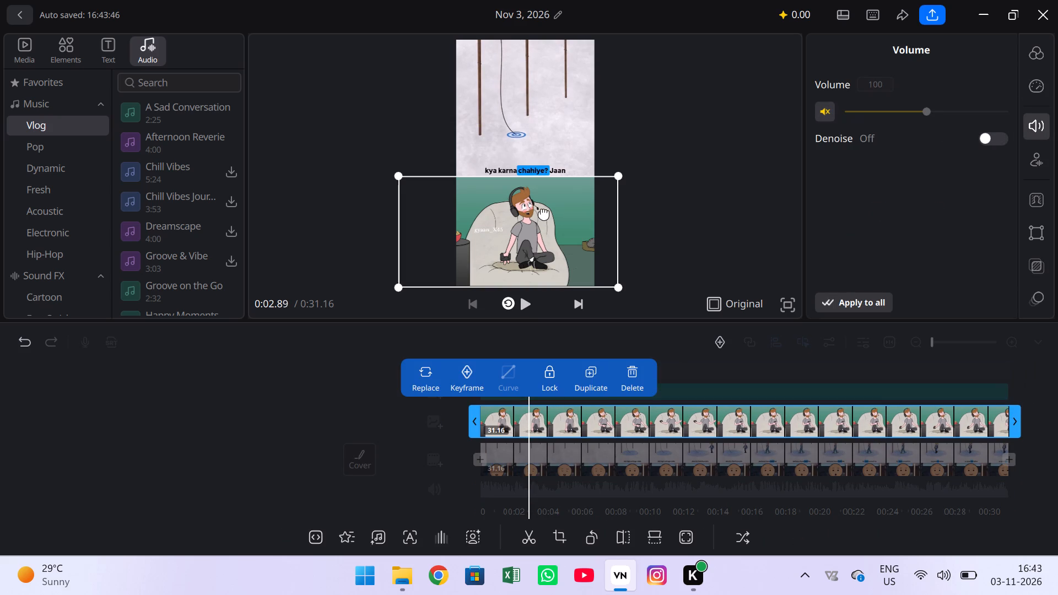
pyautogui.click(556, 410)
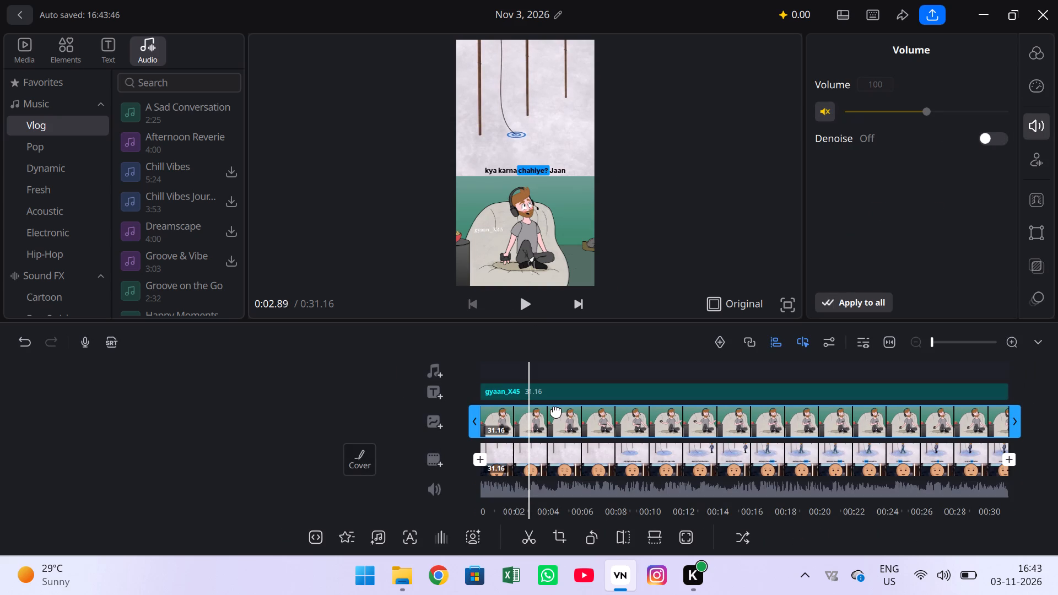
# Play the video to check it with the overlay muted, and return to the start of the timeline.
pyautogui.press('space')
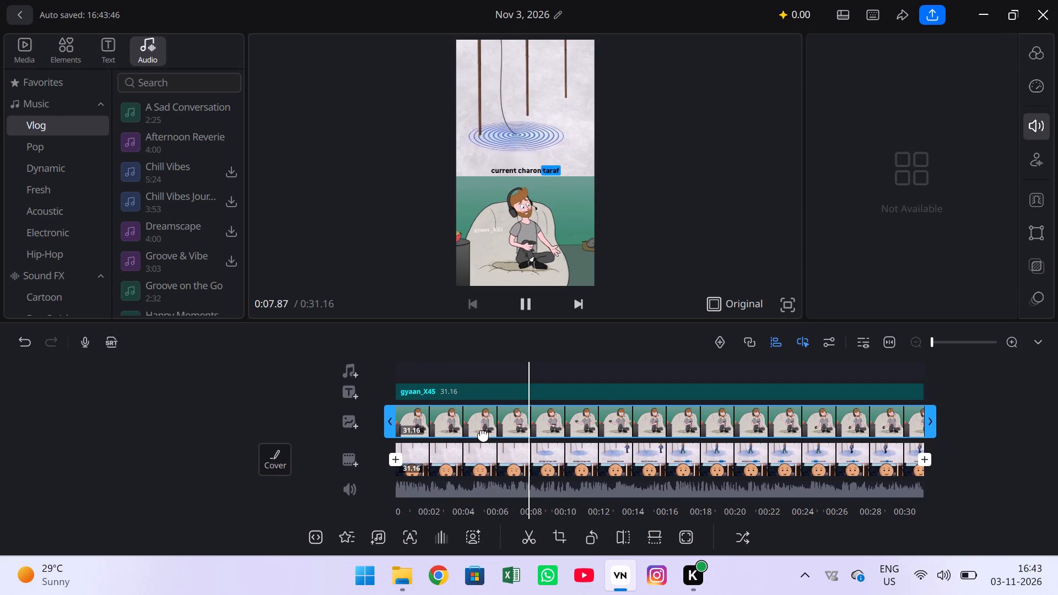
pyautogui.moveTo(483, 434); pyautogui.dragTo(417, 443)
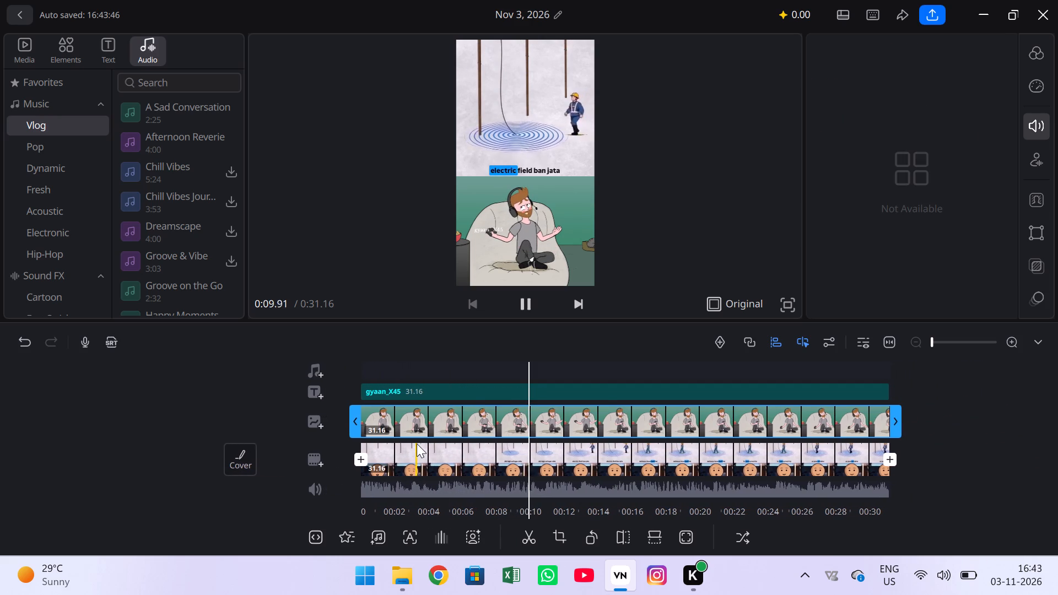
pyautogui.moveTo(413, 457); pyautogui.dragTo(668, 443)
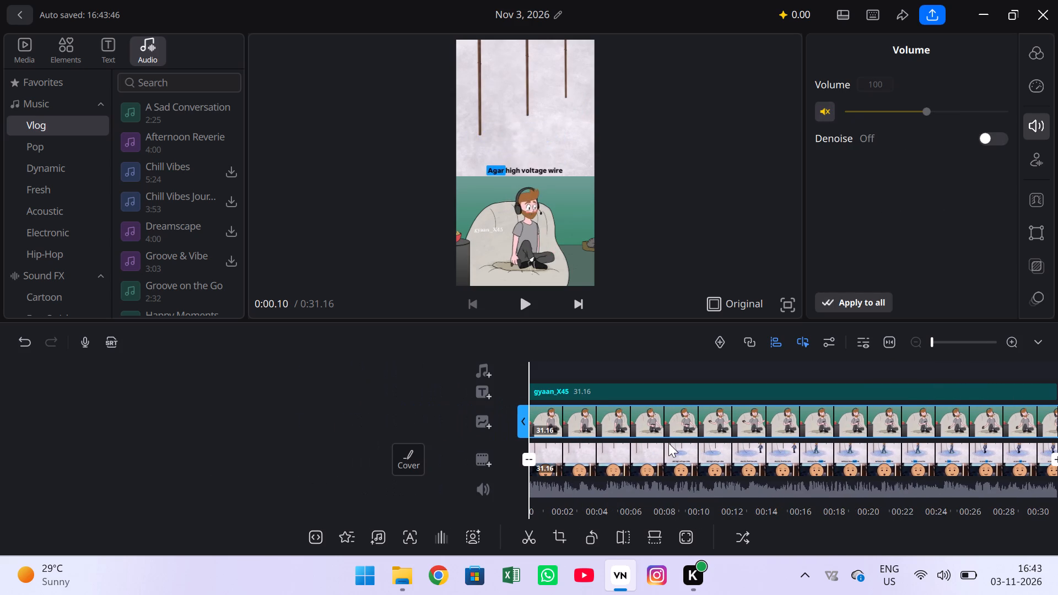
pyautogui.click(577, 359)
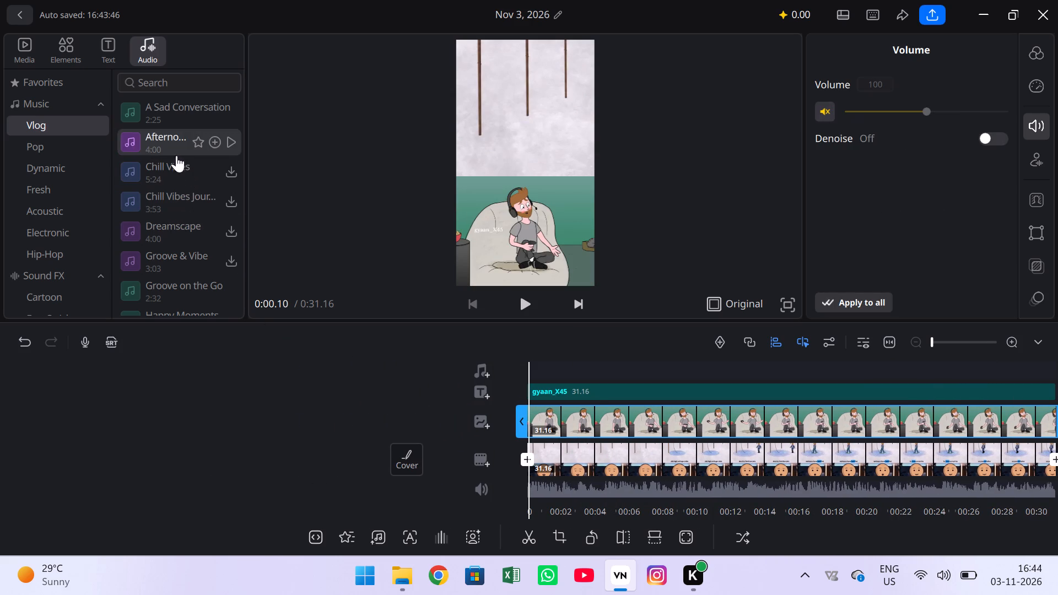
# Add the Happy Moments track from the Vlog music as background audio at the start of the timeline, and close its preview.
pyautogui.scroll(-1, 191, 298)
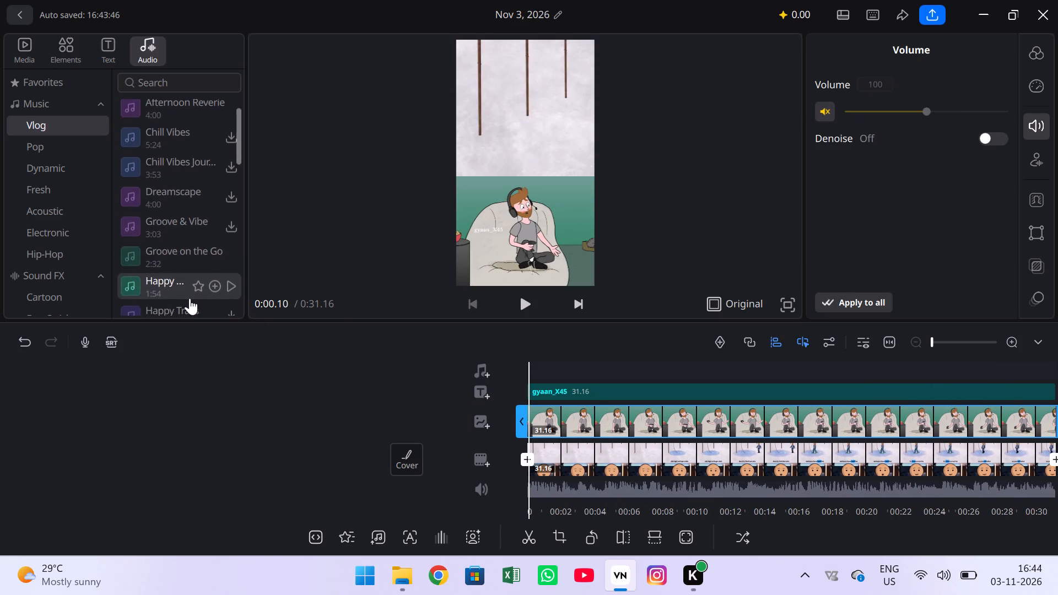
pyautogui.click(169, 286)
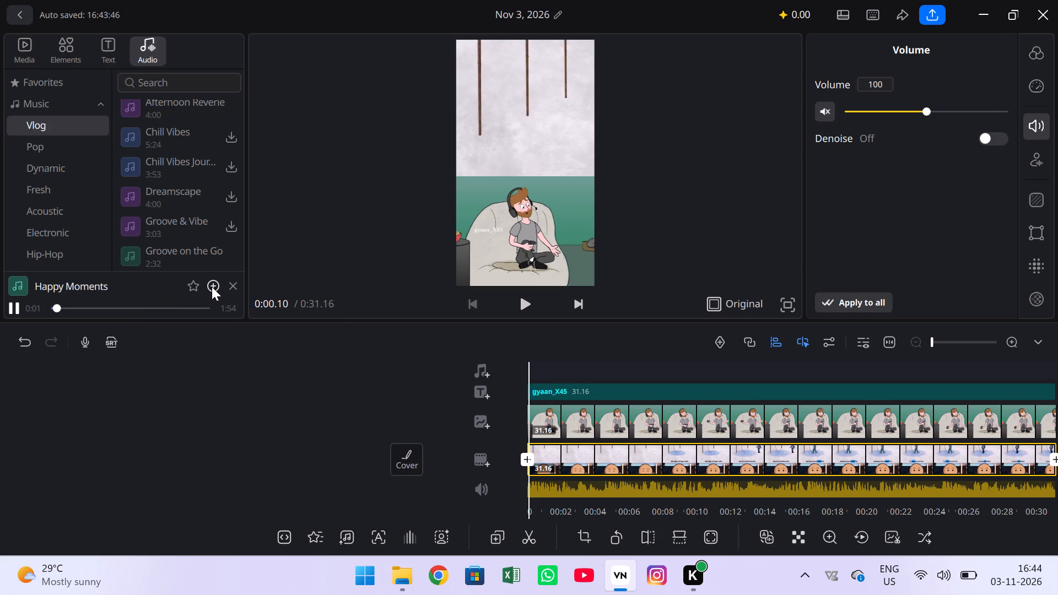
pyautogui.click(212, 286)
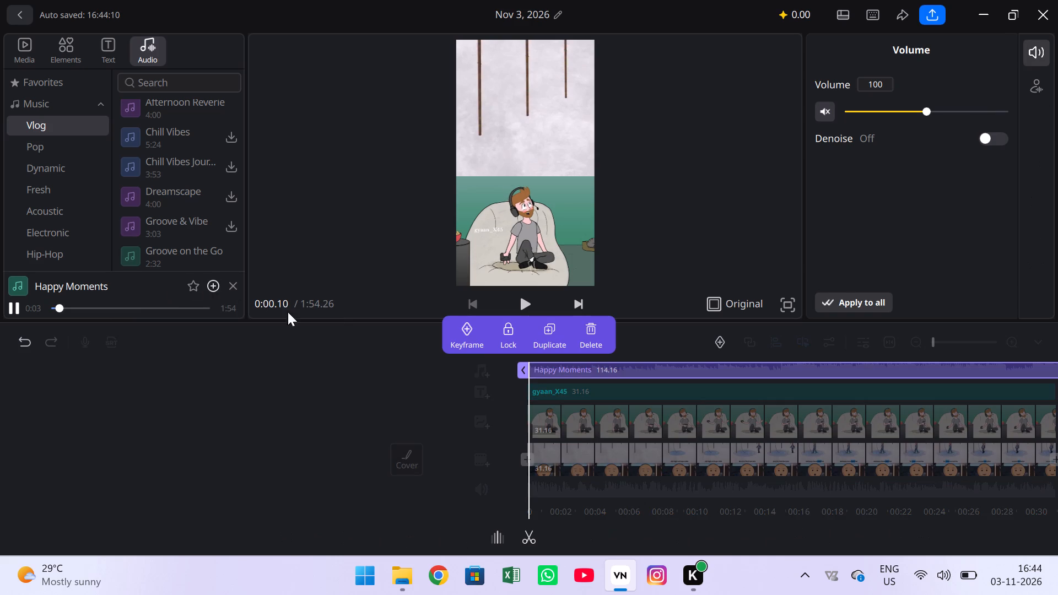
pyautogui.click(504, 395)
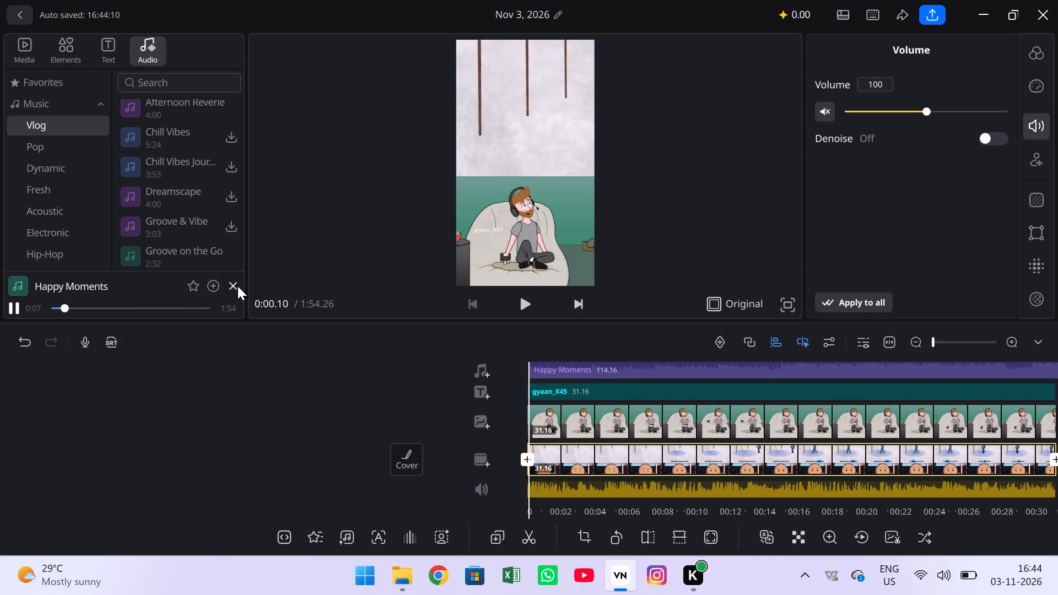
pyautogui.click(237, 286)
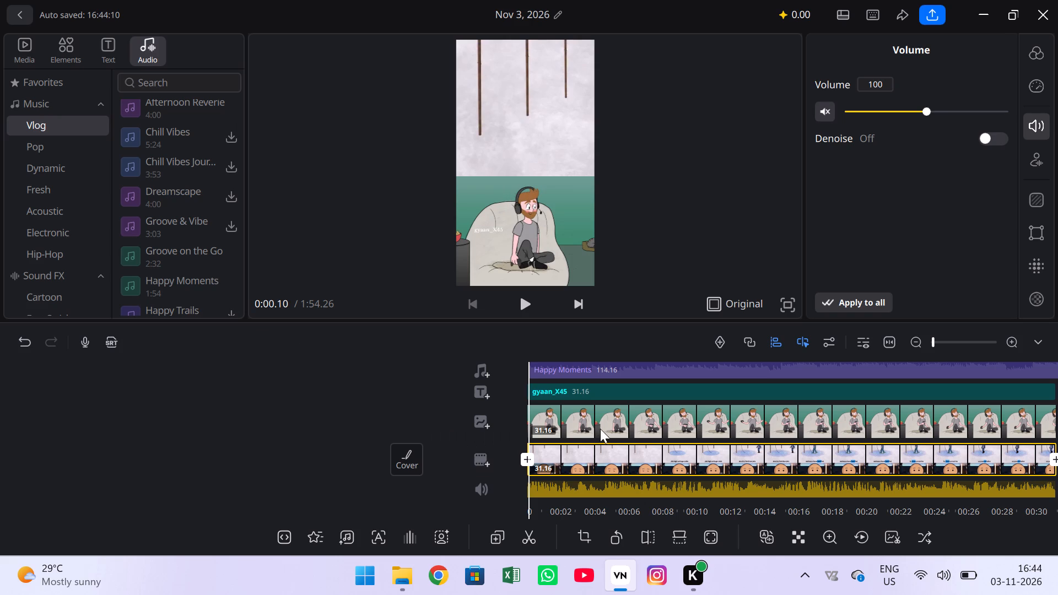
# Align the Happy Moments track with the timeline start and split it at 0:31.13, at the end of the main clip.
pyautogui.moveTo(661, 375); pyautogui.dragTo(281, 423)
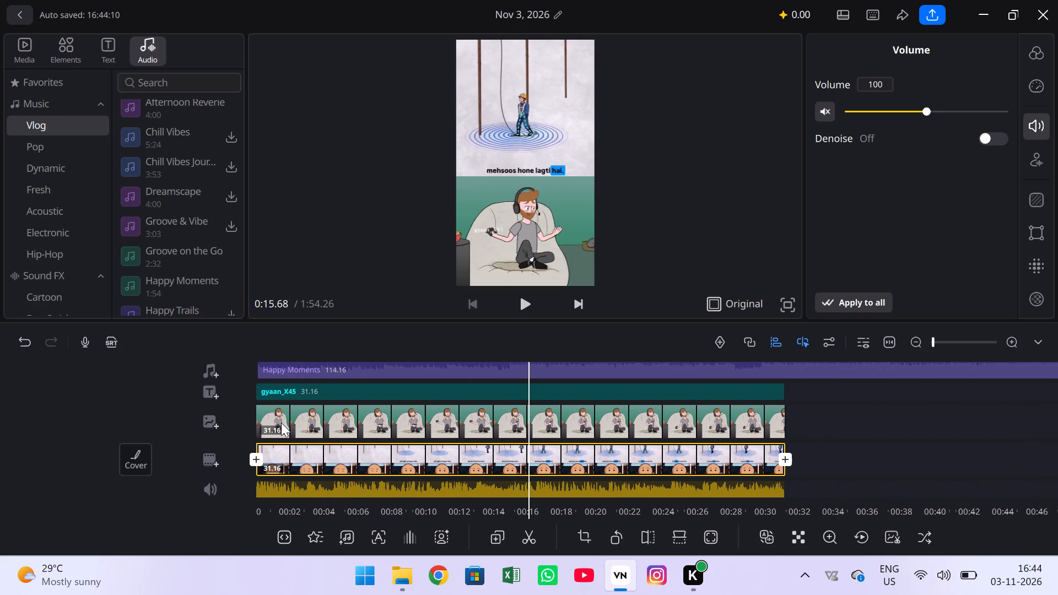
pyautogui.moveTo(281, 423); pyautogui.dragTo(123, 440)
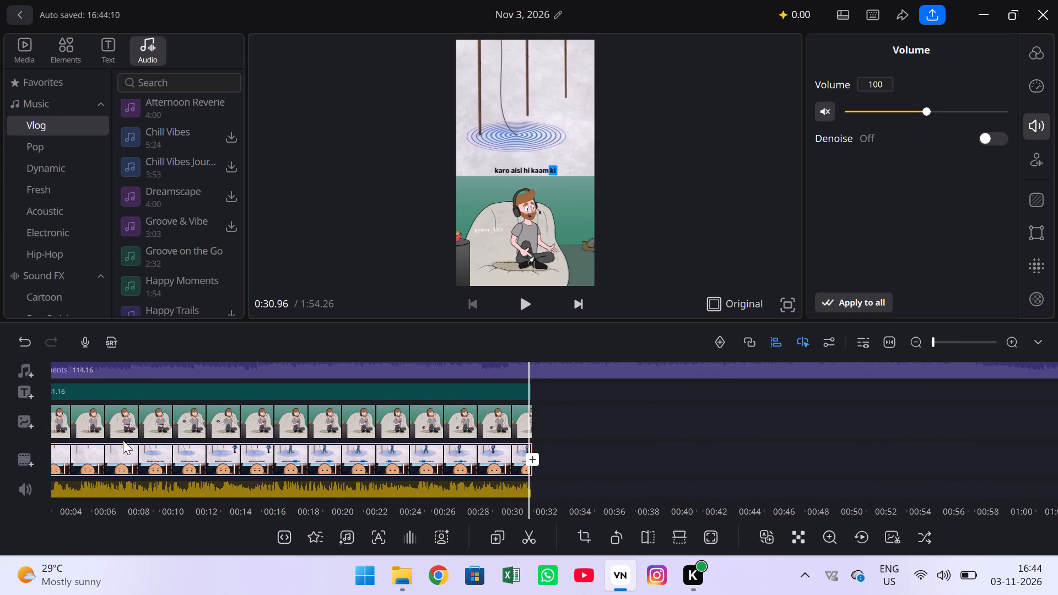
pyautogui.moveTo(123, 440); pyautogui.dragTo(120, 442)
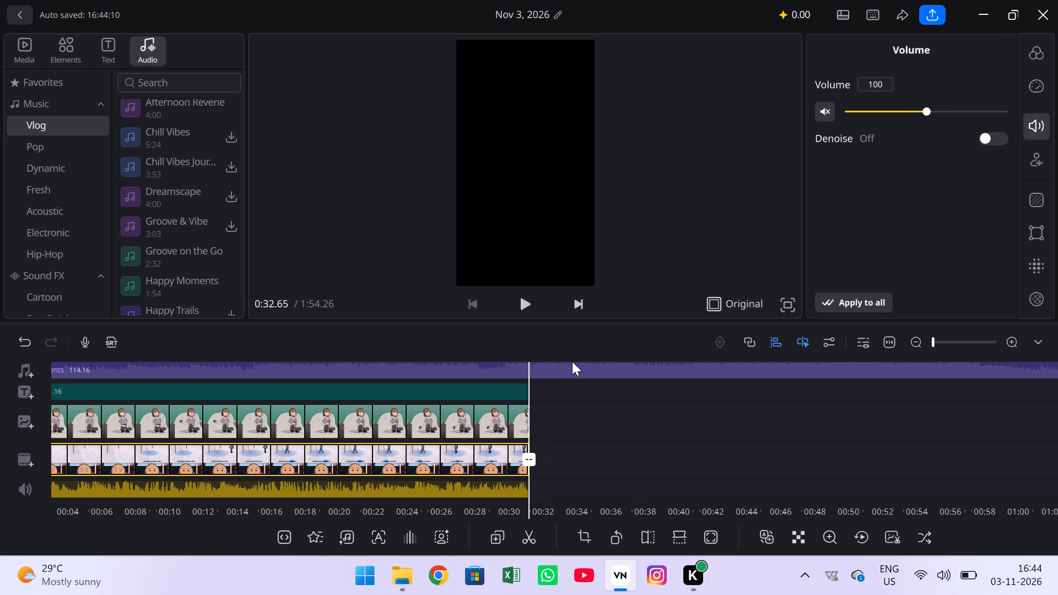
pyautogui.click(572, 361)
pyautogui.click(572, 367)
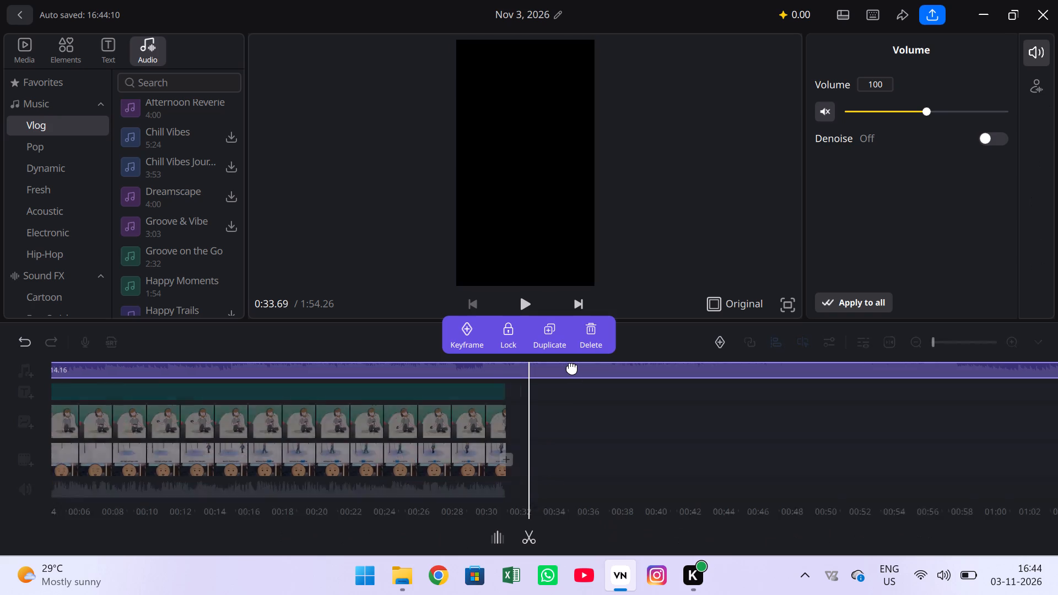
pyautogui.moveTo(572, 367); pyautogui.dragTo(542, 376)
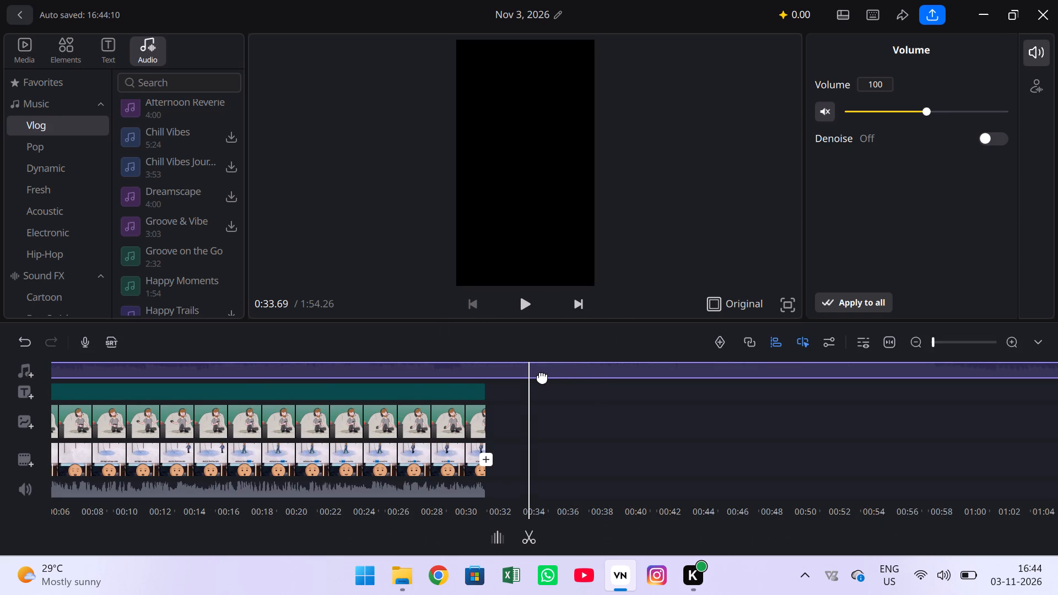
pyautogui.moveTo(542, 376); pyautogui.dragTo(542, 376)
pyautogui.moveTo(550, 401); pyautogui.dragTo(601, 402)
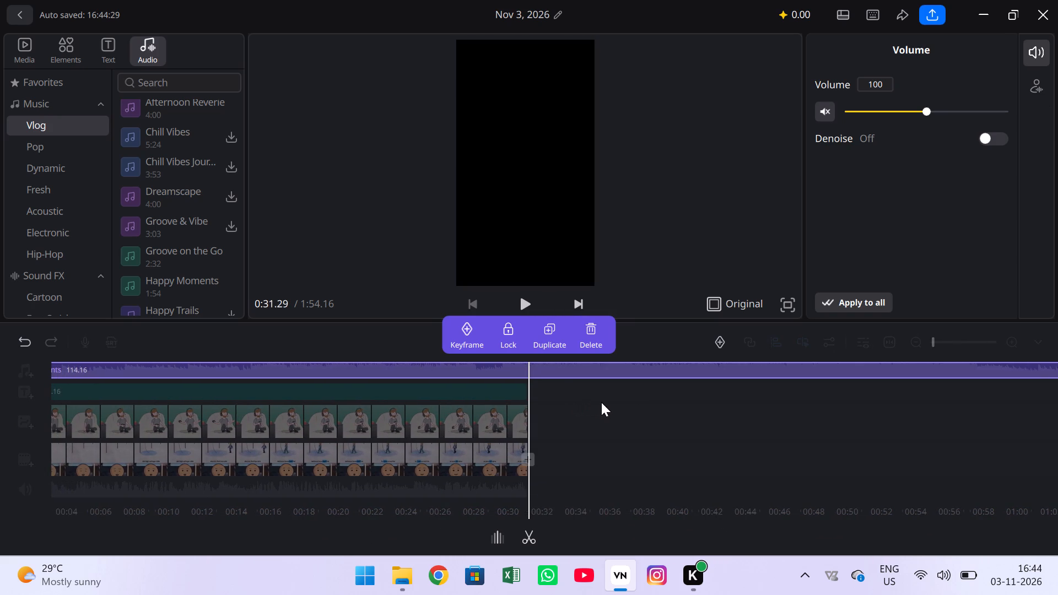
pyautogui.moveTo(601, 402); pyautogui.dragTo(605, 403)
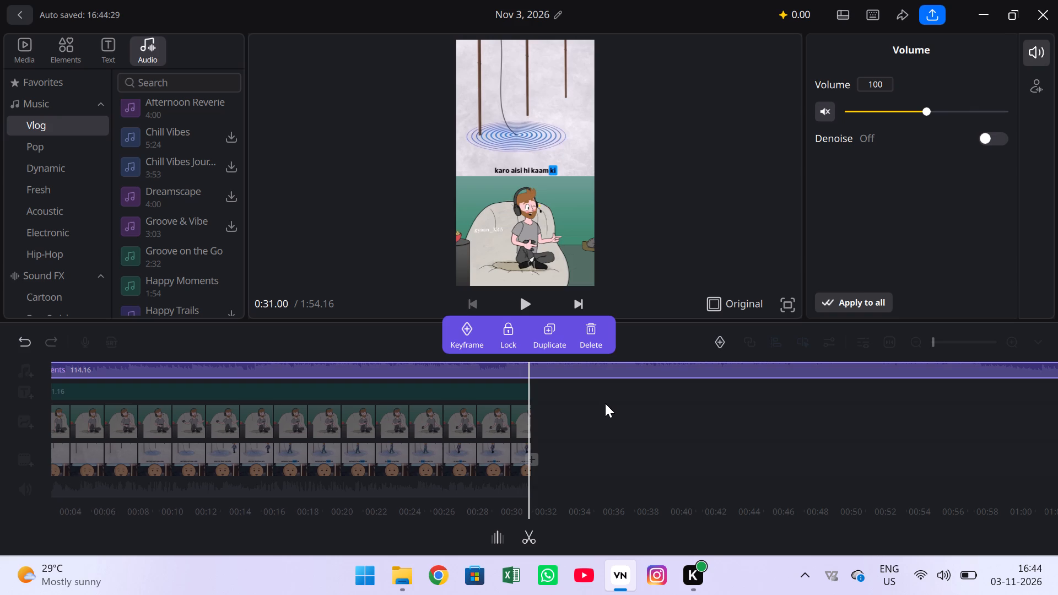
pyautogui.moveTo(605, 403); pyautogui.dragTo(603, 404)
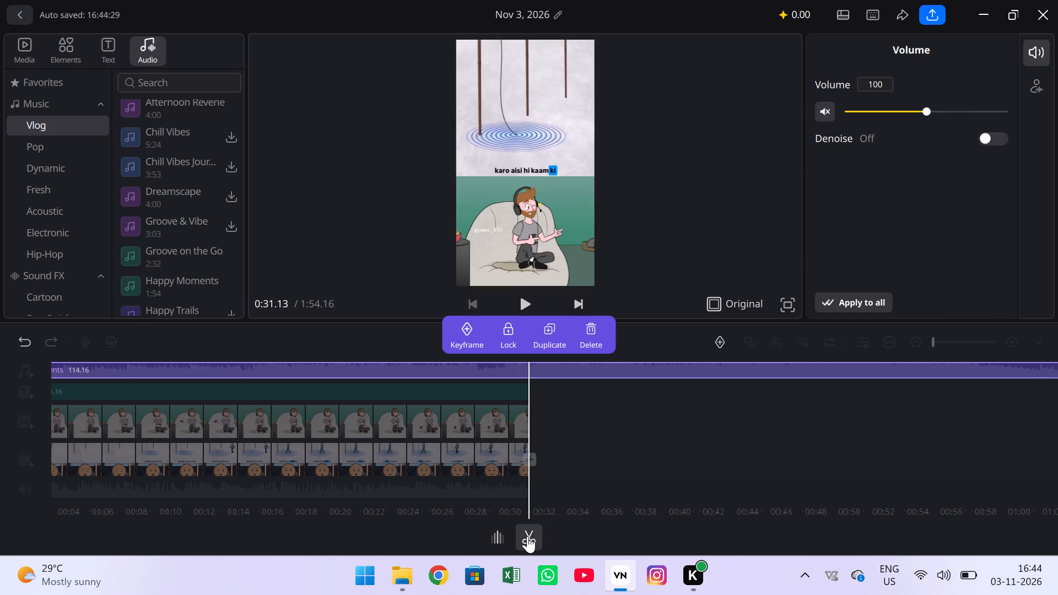
pyautogui.click(527, 536)
# Delete the part of the Happy Moments track that extends past the end of the main clip.
pyautogui.moveTo(606, 447); pyautogui.dragTo(563, 446)
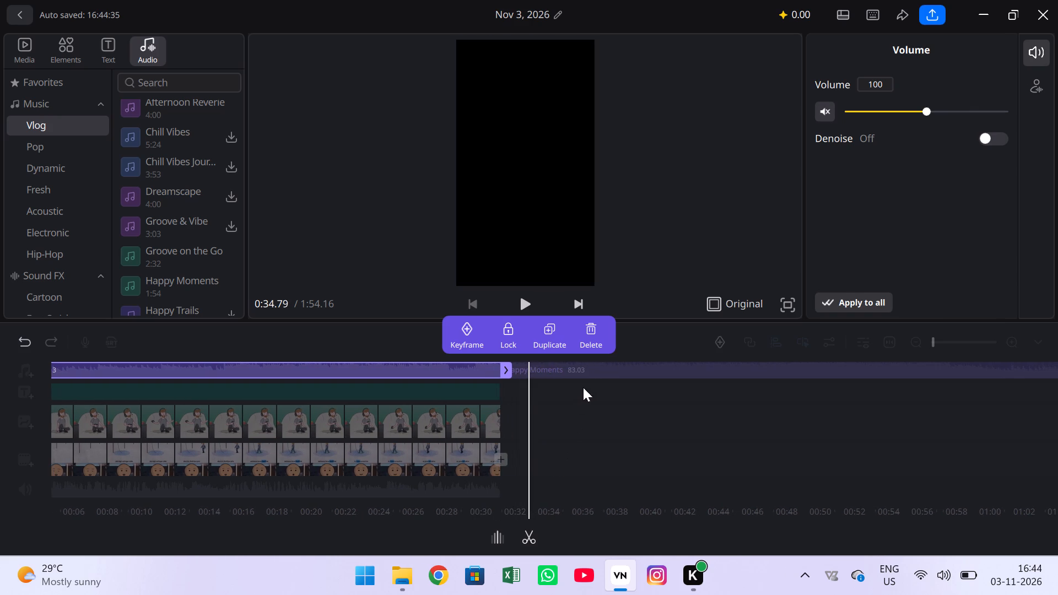
pyautogui.click(594, 368)
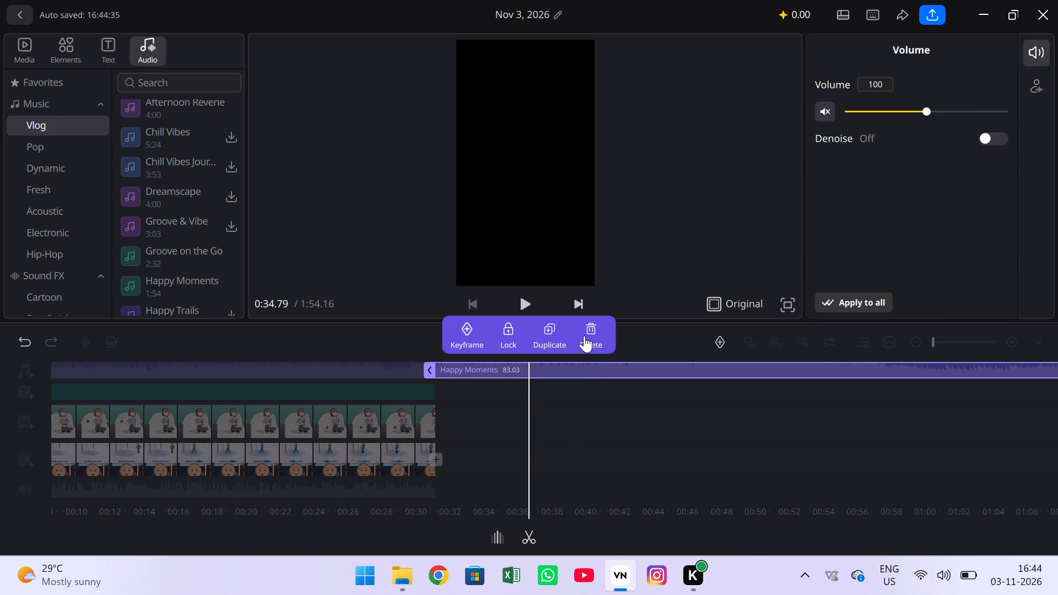
pyautogui.click(589, 327)
pyautogui.click(568, 446)
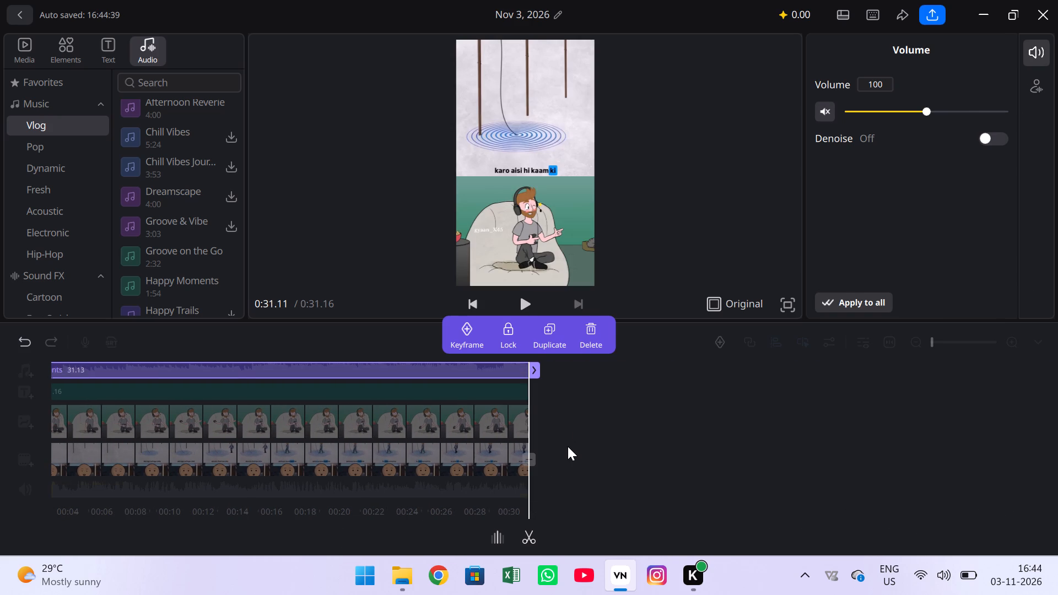
# Return to the start of the timeline and play the video to check the Happy Moments background music.
pyautogui.moveTo(418, 389); pyautogui.dragTo(456, 382)
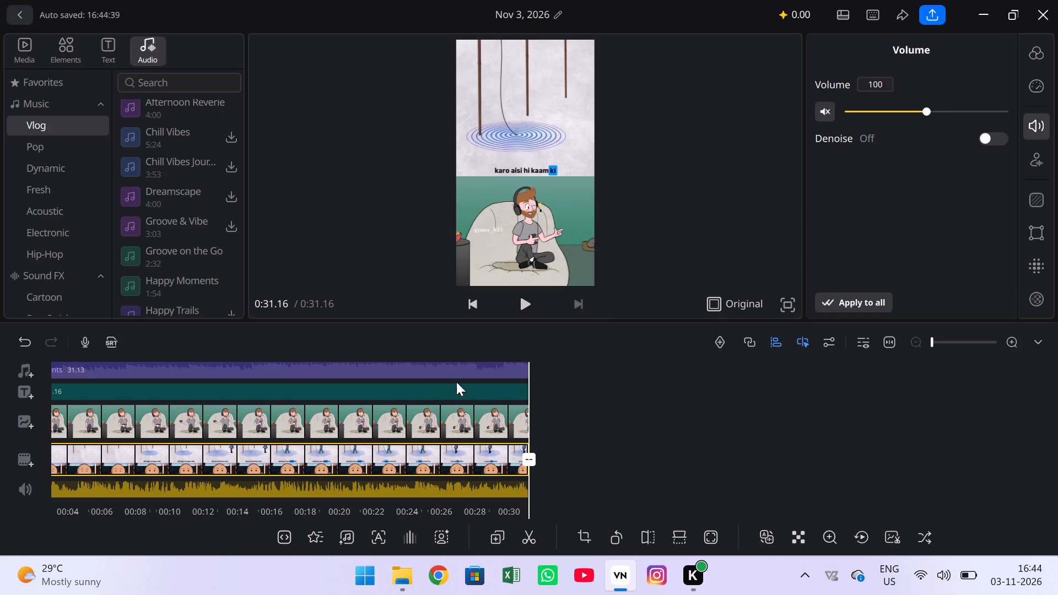
pyautogui.moveTo(456, 382); pyautogui.dragTo(627, 390)
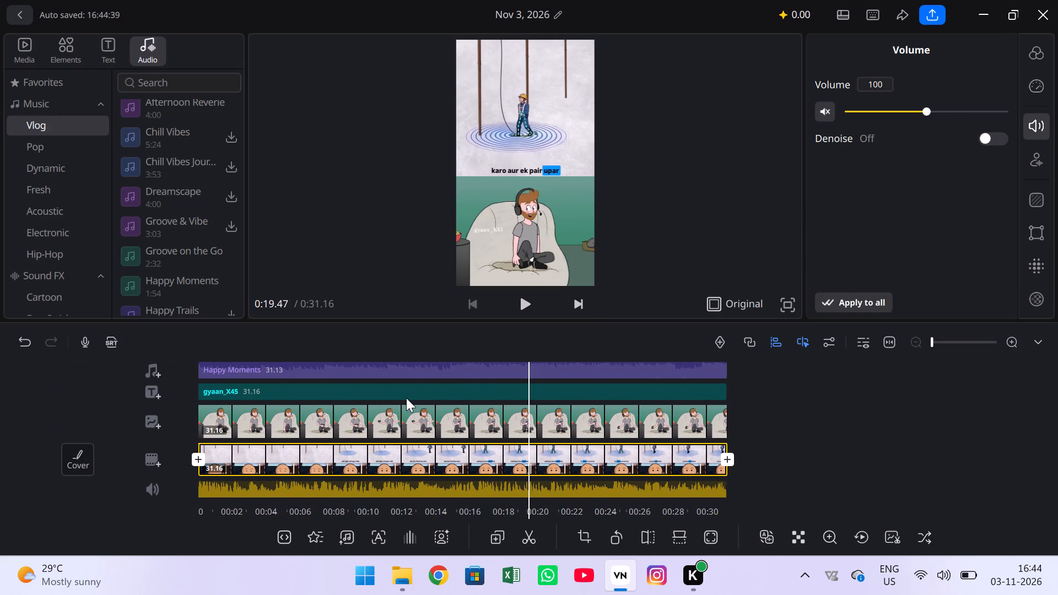
pyautogui.moveTo(406, 398); pyautogui.dragTo(767, 364)
pyautogui.click(525, 307)
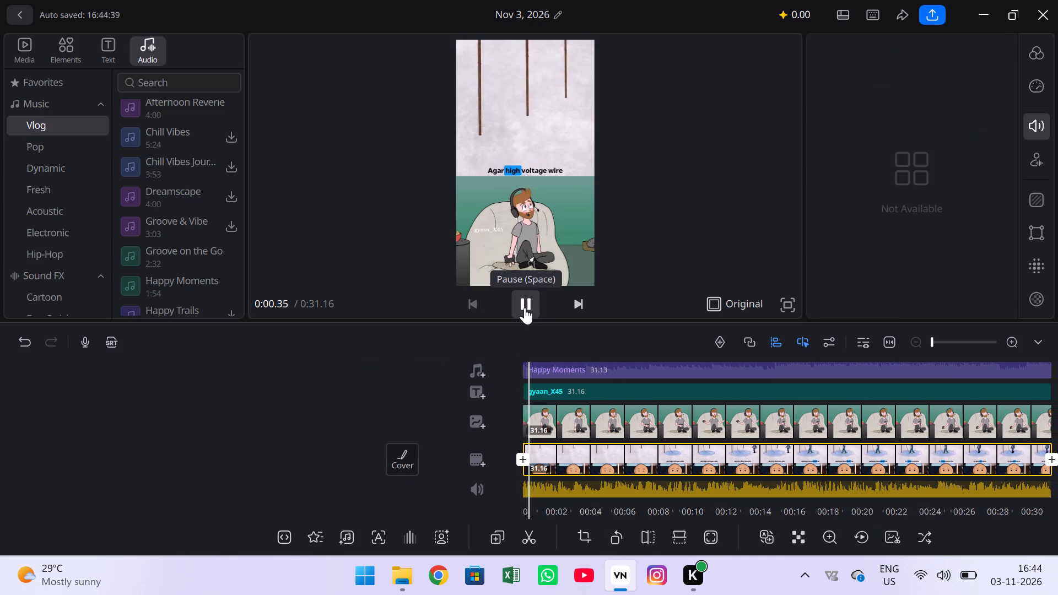
pyautogui.moveTo(525, 307); pyautogui.dragTo(562, 393)
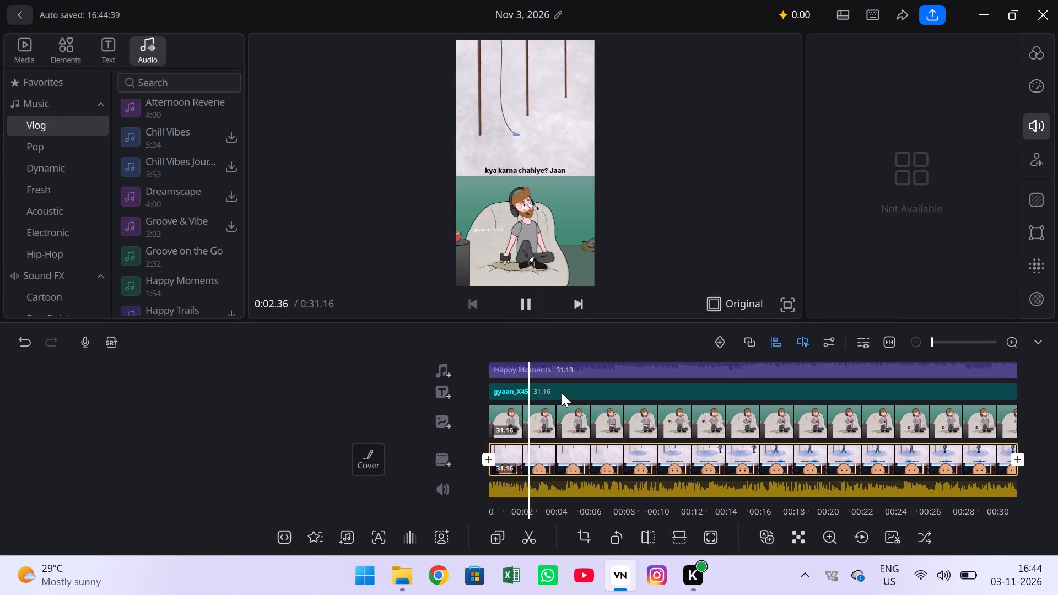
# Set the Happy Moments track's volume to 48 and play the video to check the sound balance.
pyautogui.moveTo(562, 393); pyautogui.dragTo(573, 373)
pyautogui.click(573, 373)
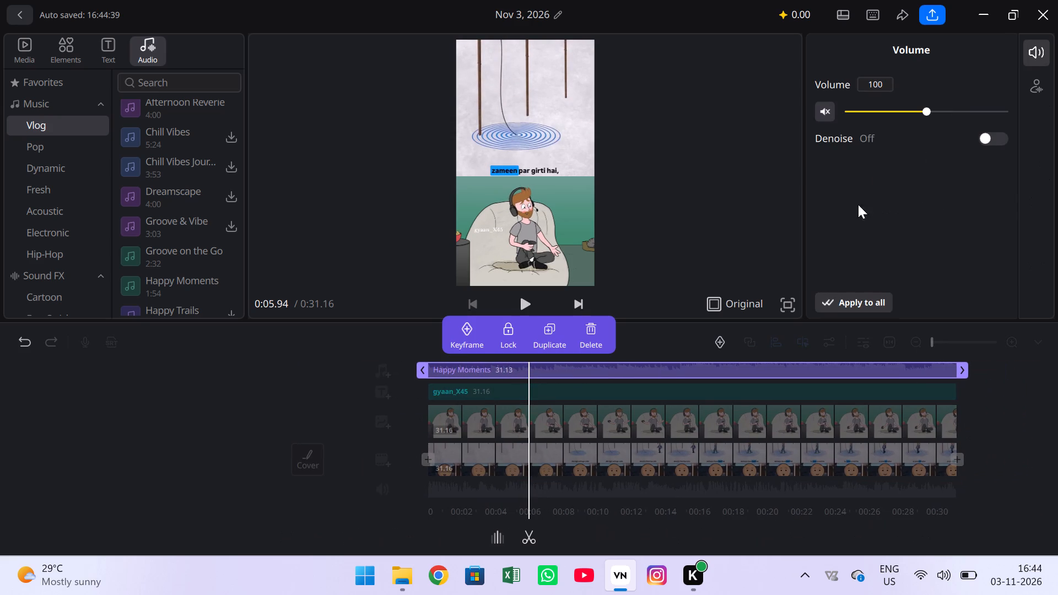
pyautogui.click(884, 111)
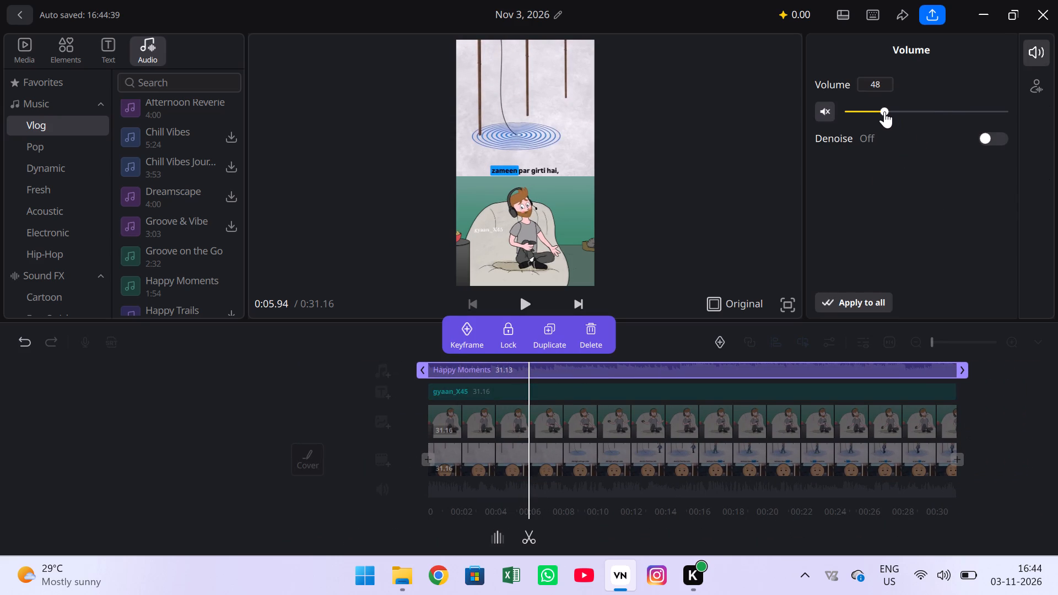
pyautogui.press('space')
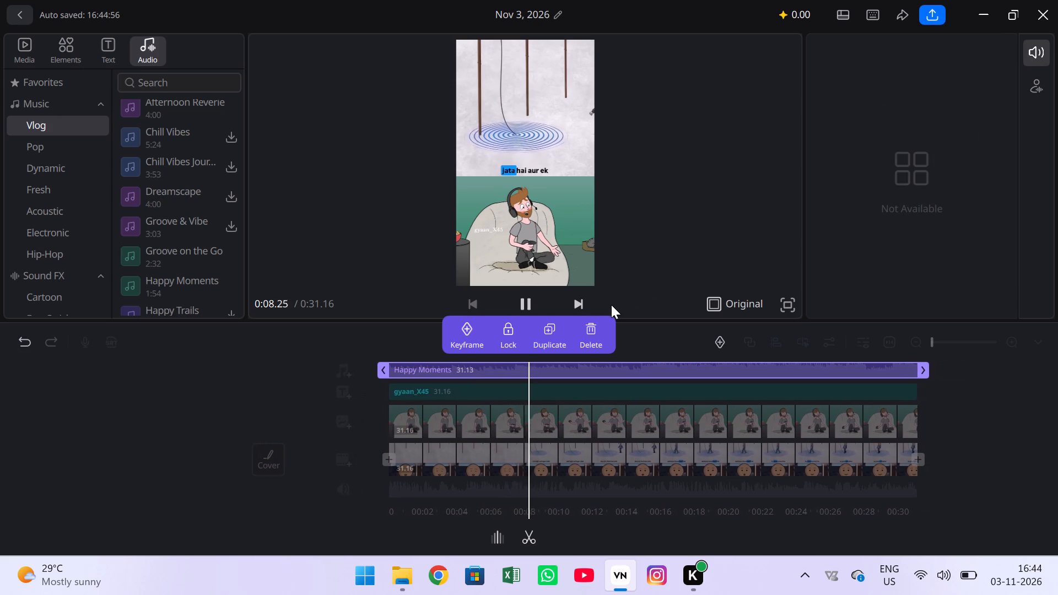
# Set the Happy Moments track's volume to 29 and play the video to check the sound balance.
pyautogui.click(610, 376)
pyautogui.click(675, 370)
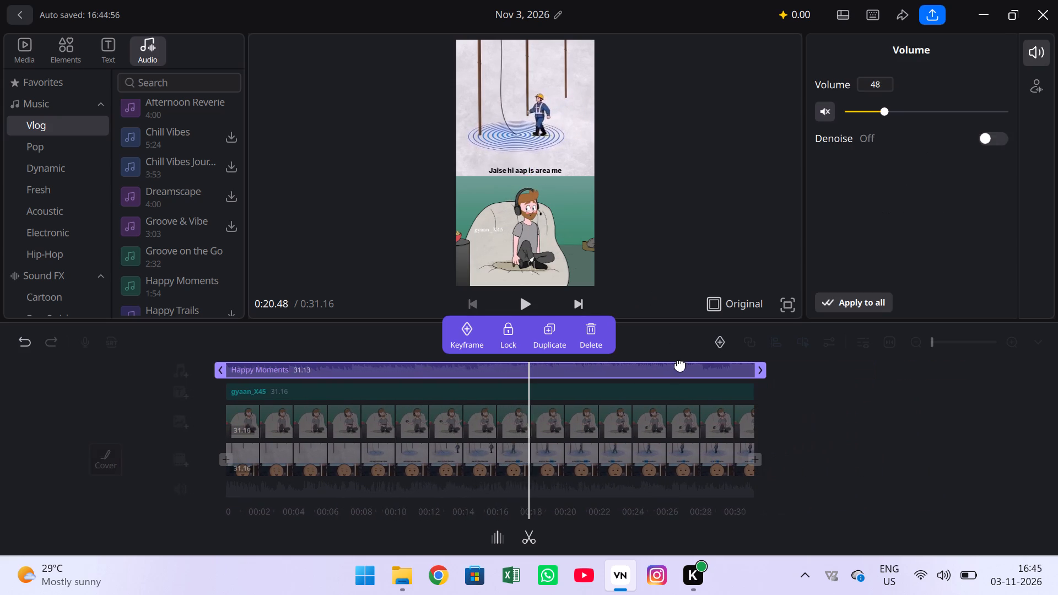
pyautogui.click(870, 106)
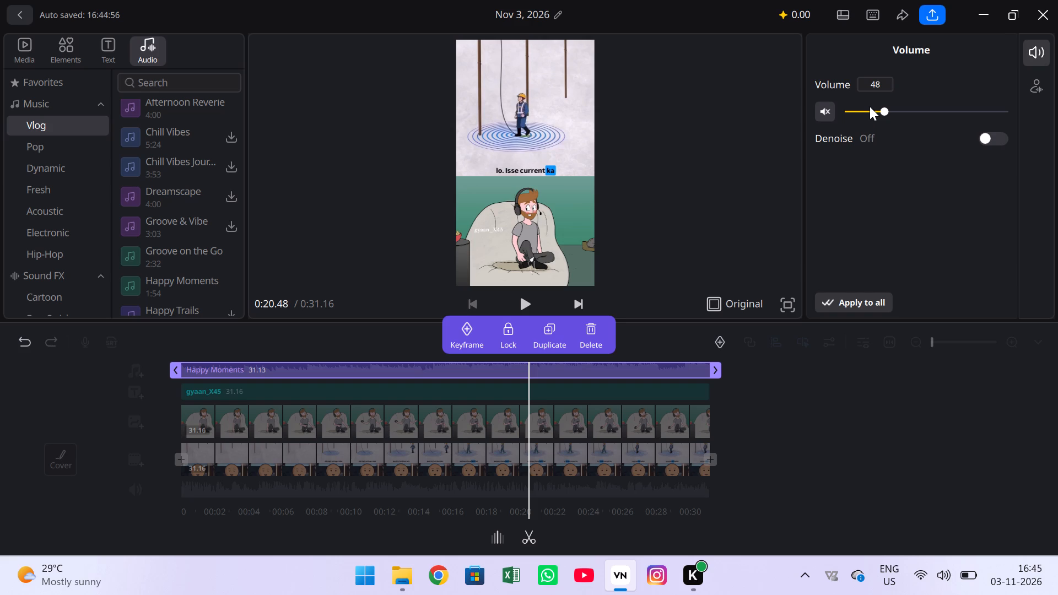
pyautogui.click(868, 107)
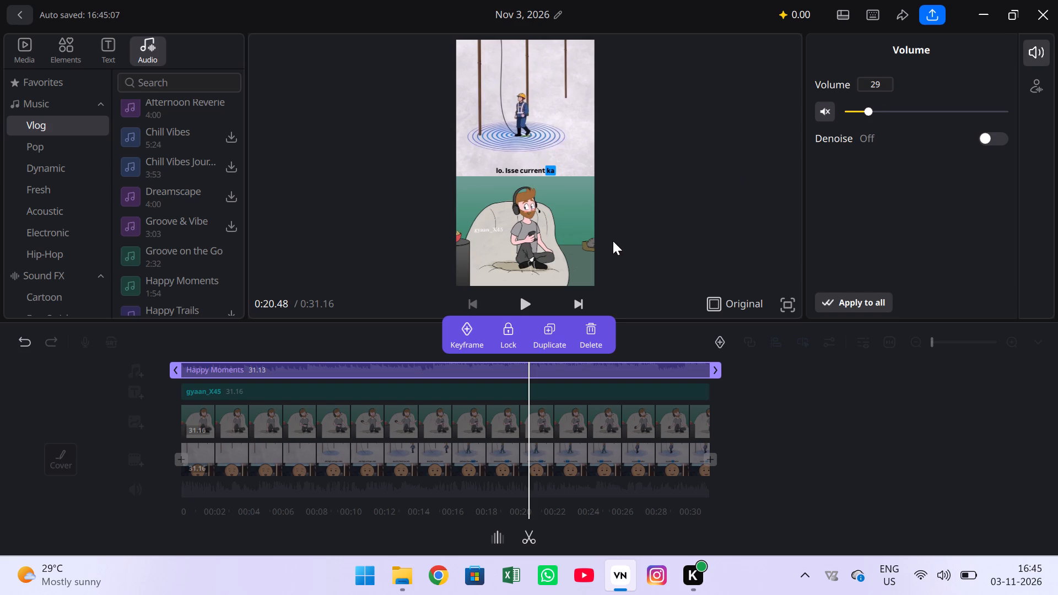
pyautogui.press('space')
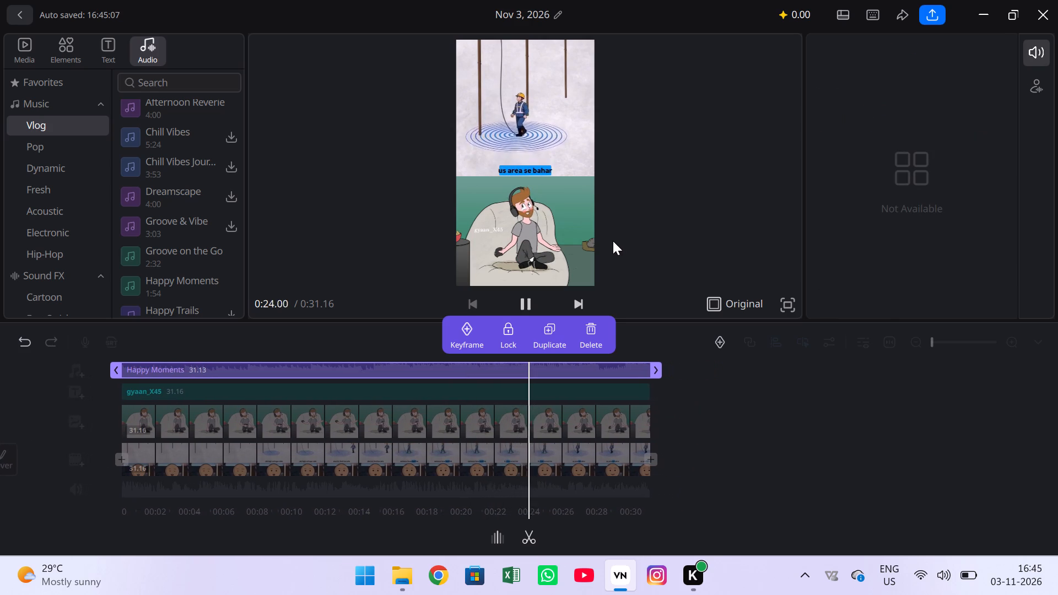
# Delete the Happy Moments background music track from the timeline.
pyautogui.click(595, 333)
pyautogui.click(585, 369)
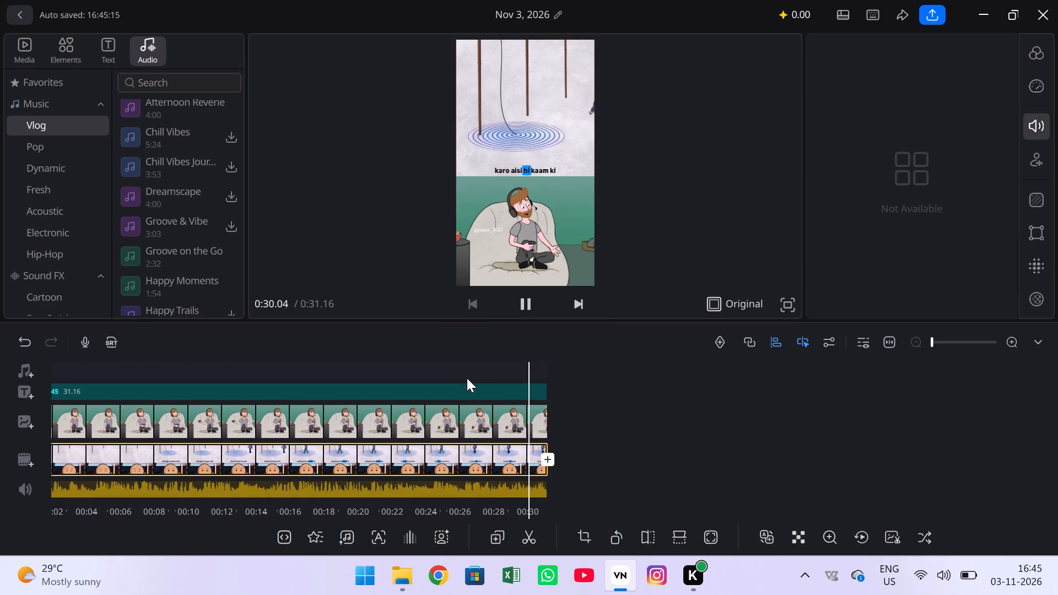
# Export the video with manual quality settings at 2.7K resolution.
pyautogui.click(926, 15)
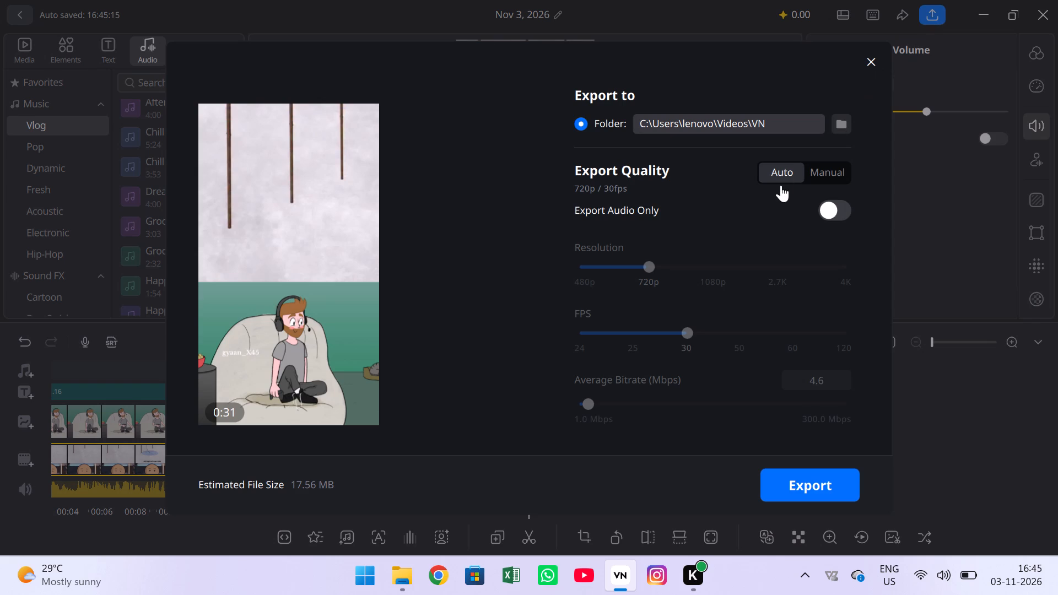
pyautogui.click(832, 163)
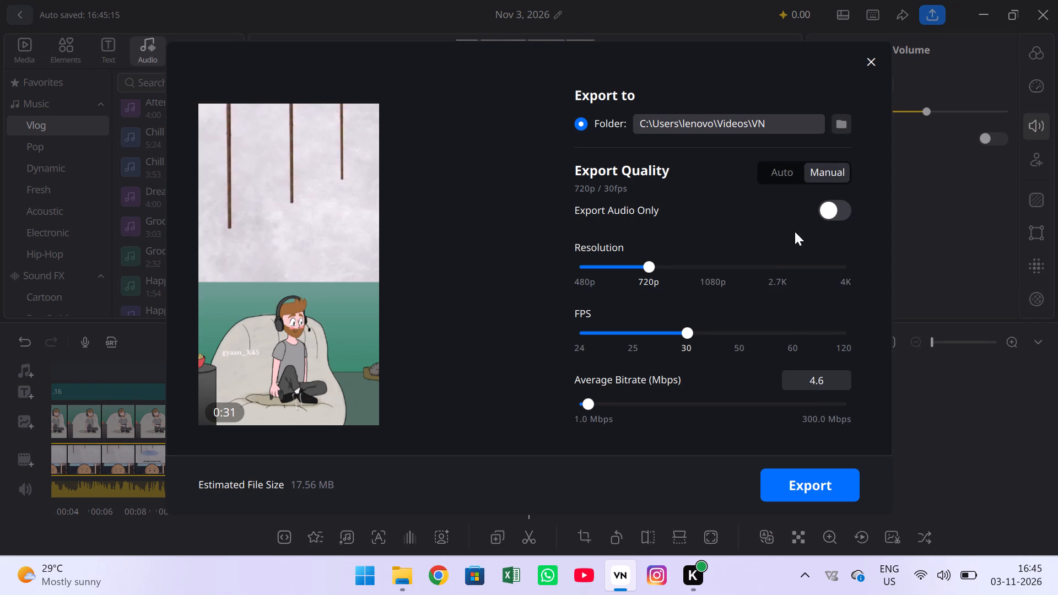
pyautogui.click(780, 266)
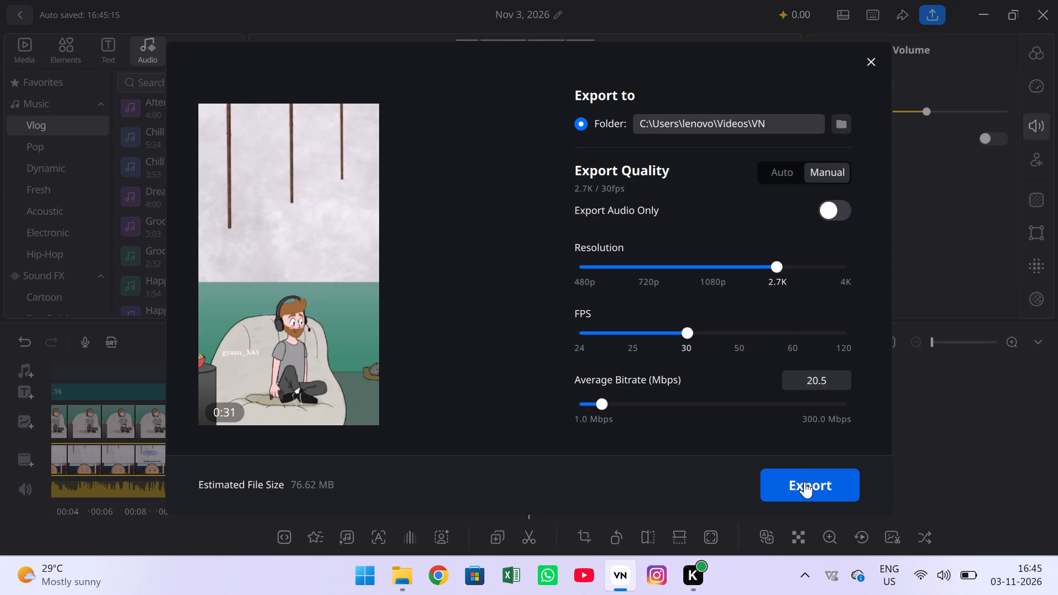
pyautogui.click(805, 482)
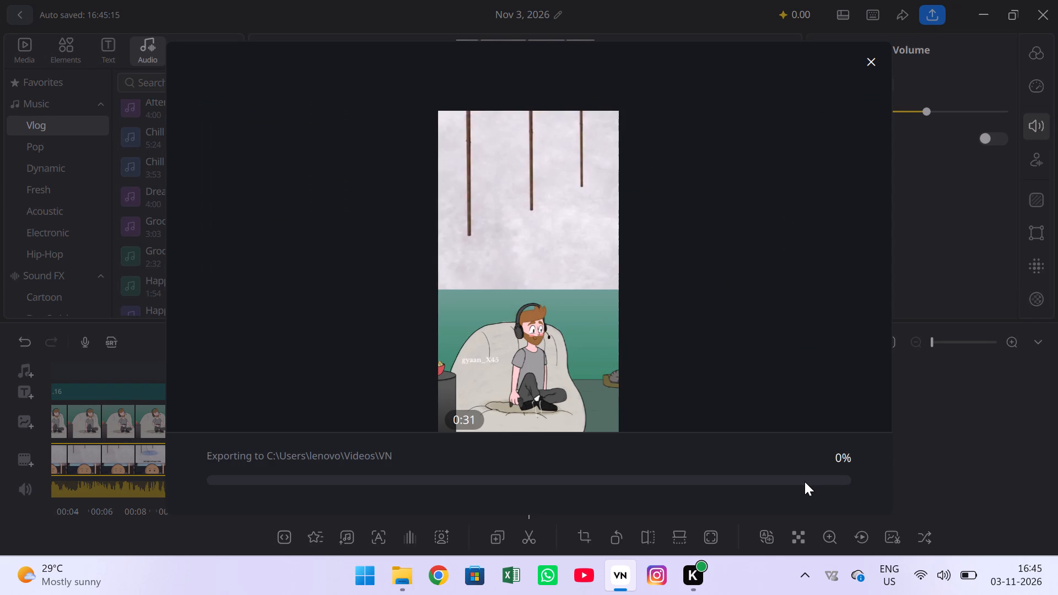